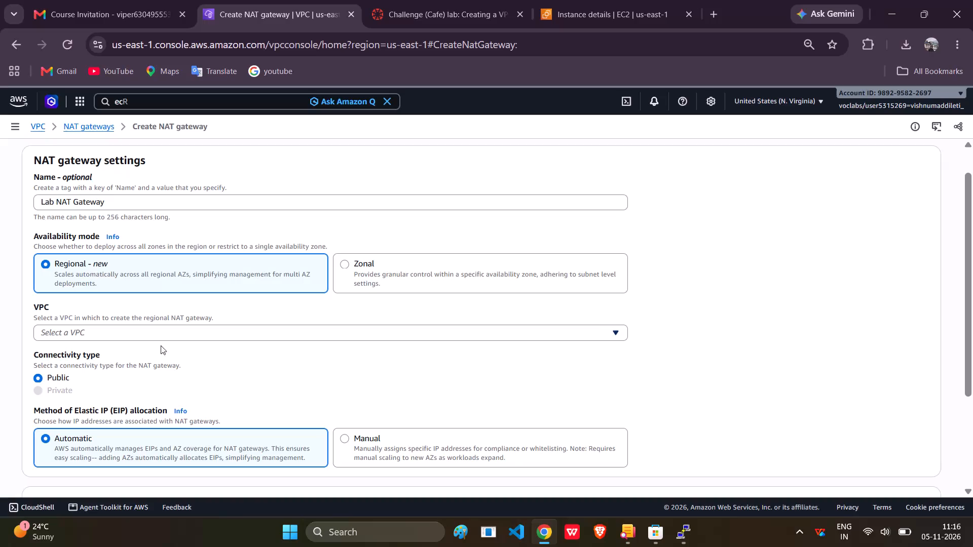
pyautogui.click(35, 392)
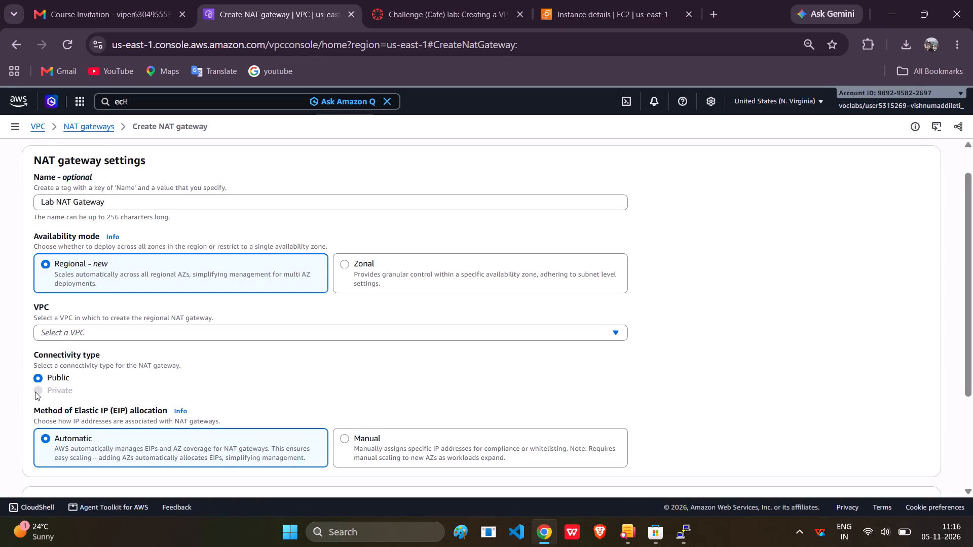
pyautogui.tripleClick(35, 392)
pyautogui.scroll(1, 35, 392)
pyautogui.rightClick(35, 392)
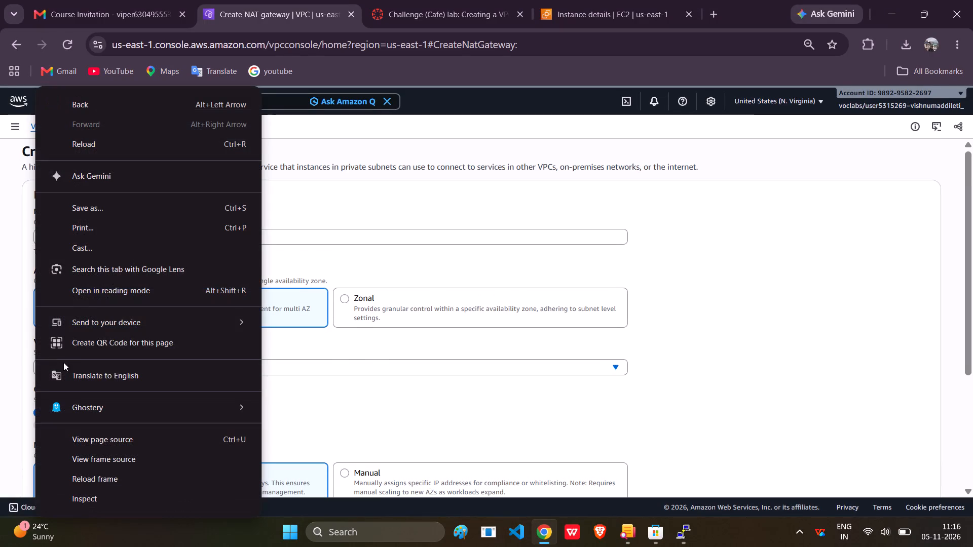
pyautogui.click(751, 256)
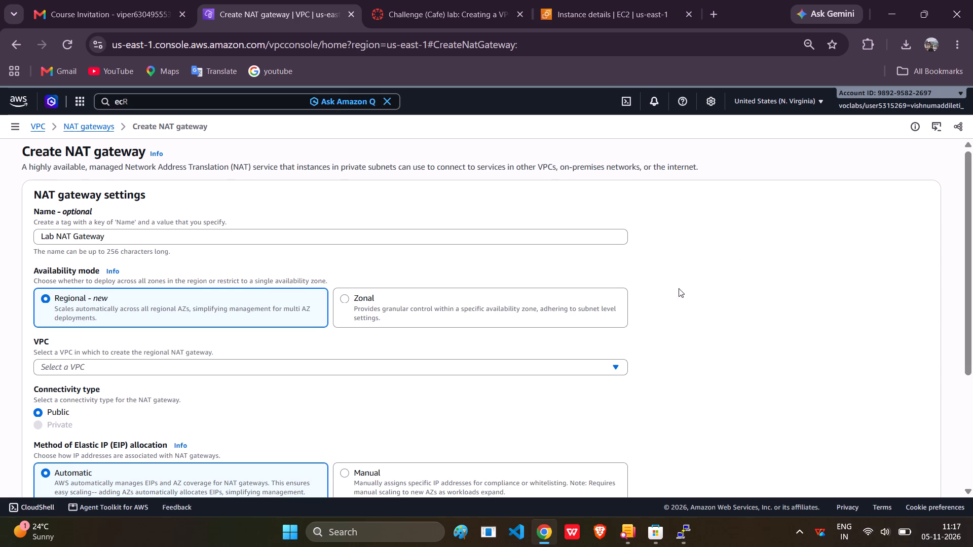
# Select Lab VPC for the regional NAT gateway and try to create it with automatic Elastic IP allocation.
pyautogui.click(449, 370)
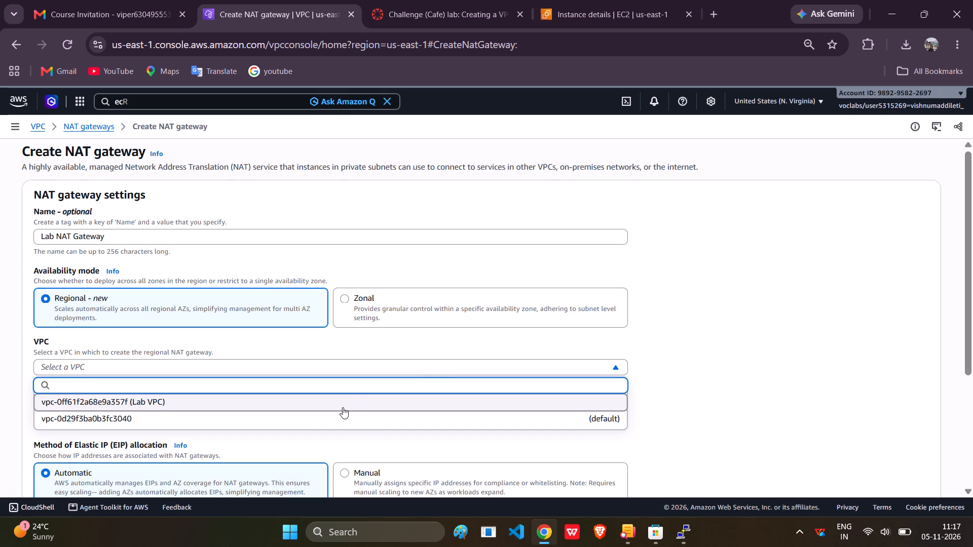
pyautogui.click(339, 411)
pyautogui.scroll(-3, 339, 411)
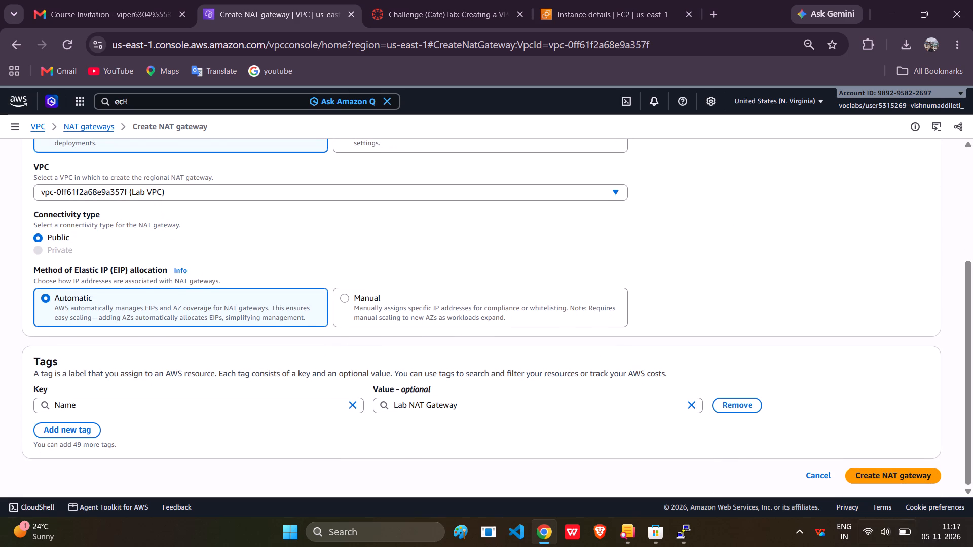
pyautogui.click(920, 481)
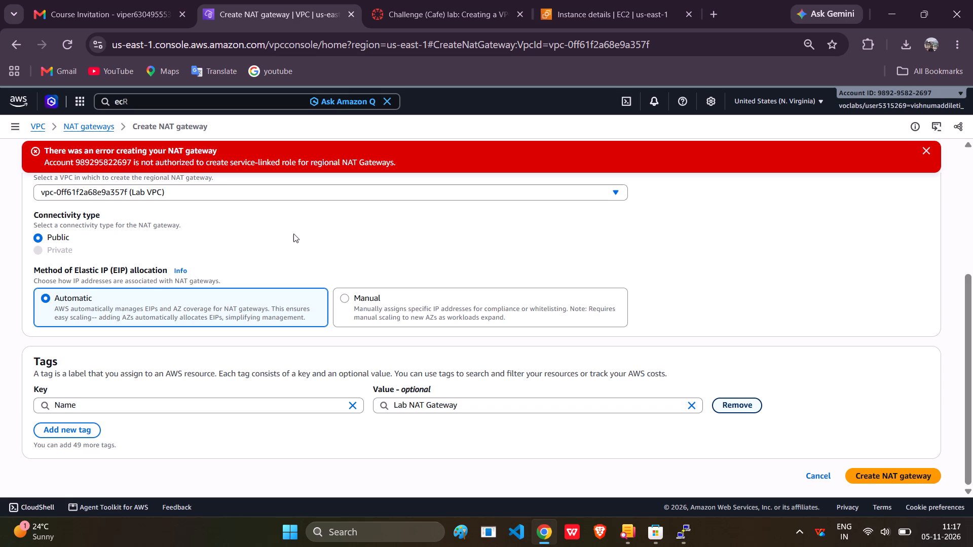
# Review the creation error and the NAT gateway's name, availability mode, VPC, connectivity and Elastic IP settings.
pyautogui.scroll(1, 178, 214)
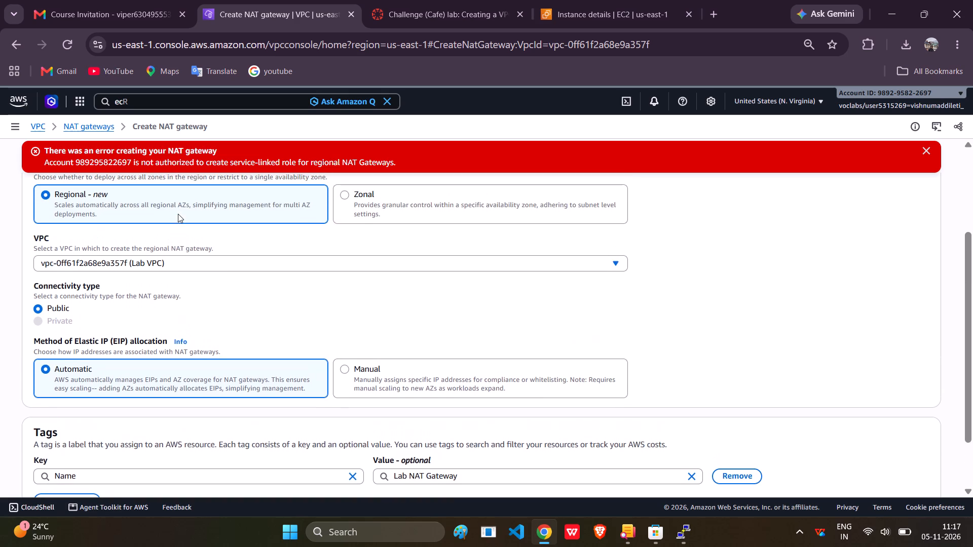
pyautogui.scroll(3, 178, 214)
pyautogui.scroll(-3, 178, 214)
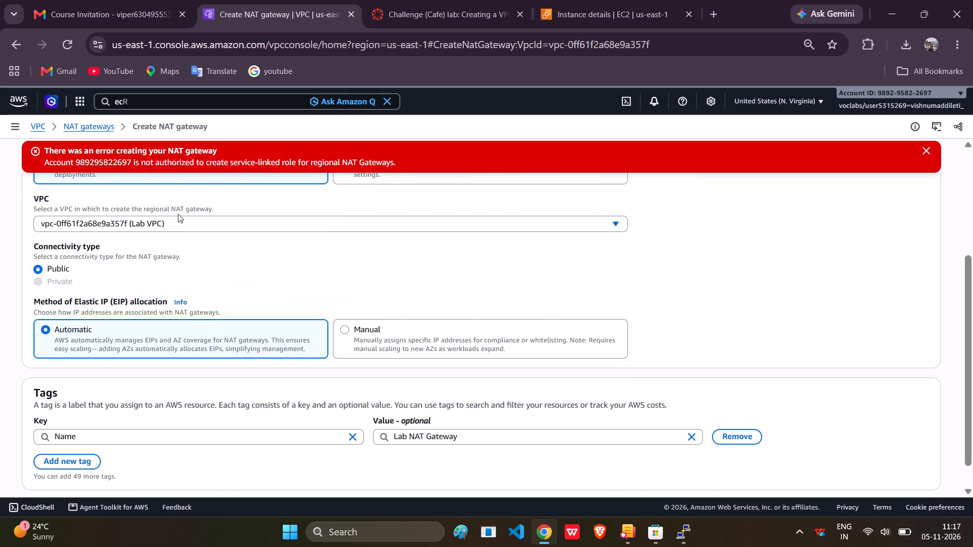
pyautogui.scroll(-1, 178, 214)
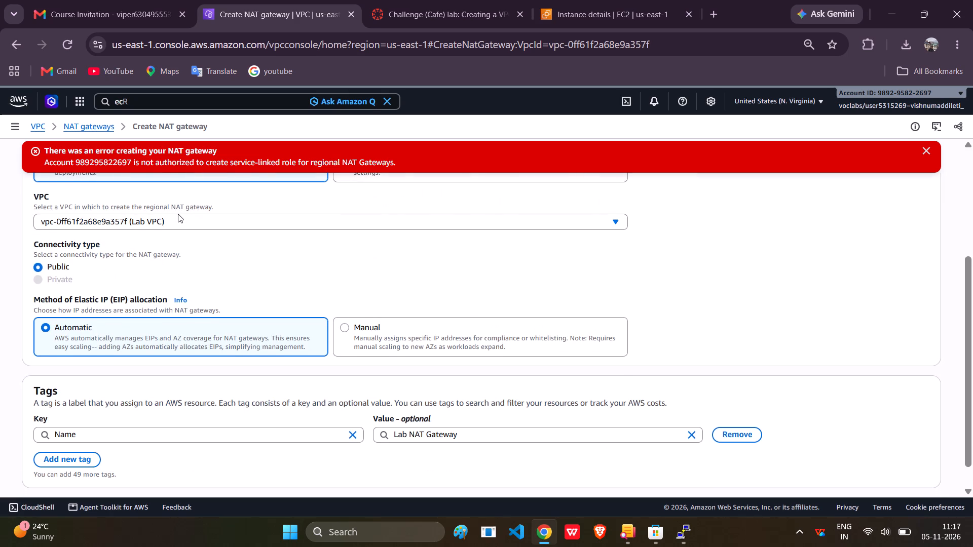
pyautogui.scroll(-1, 178, 214)
pyautogui.scroll(2, 178, 214)
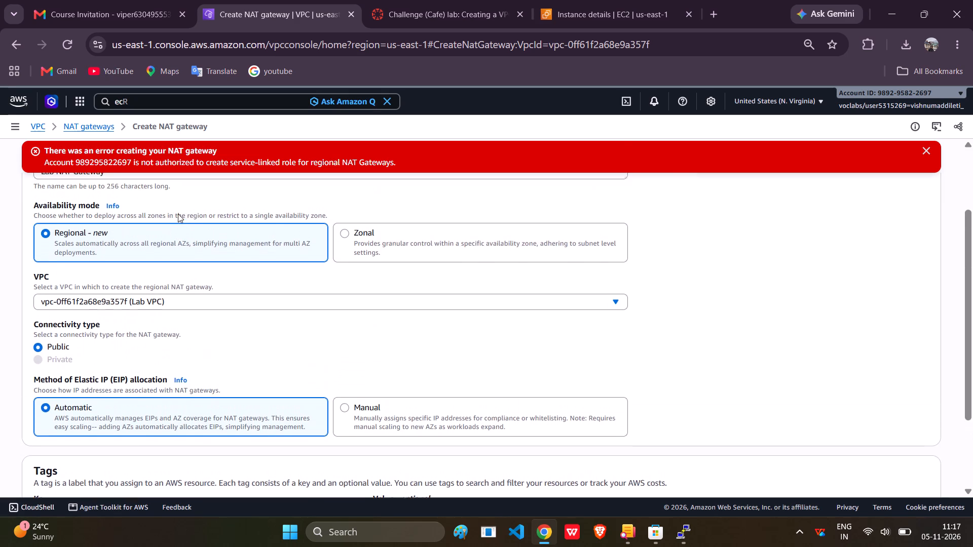
pyautogui.scroll(2, 178, 214)
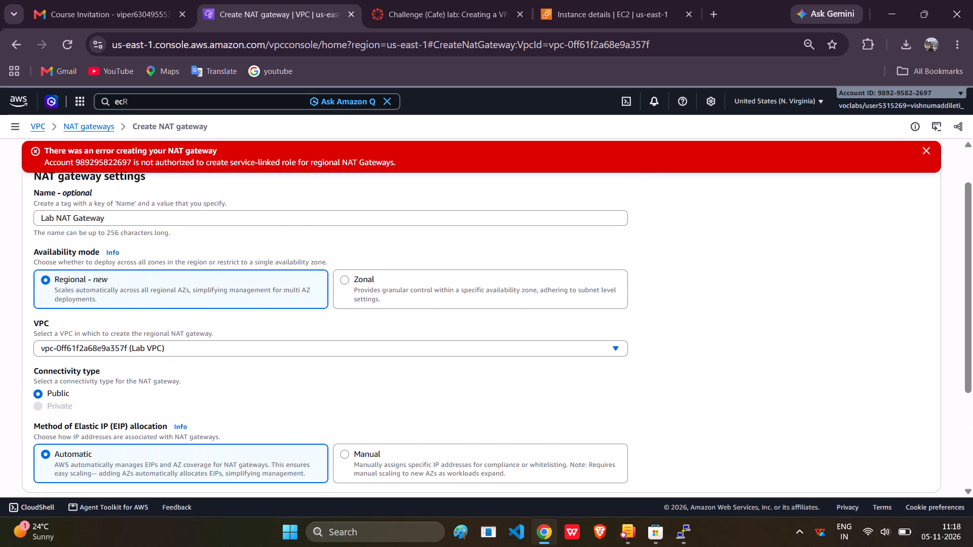
pyautogui.scroll(3, 264, 258)
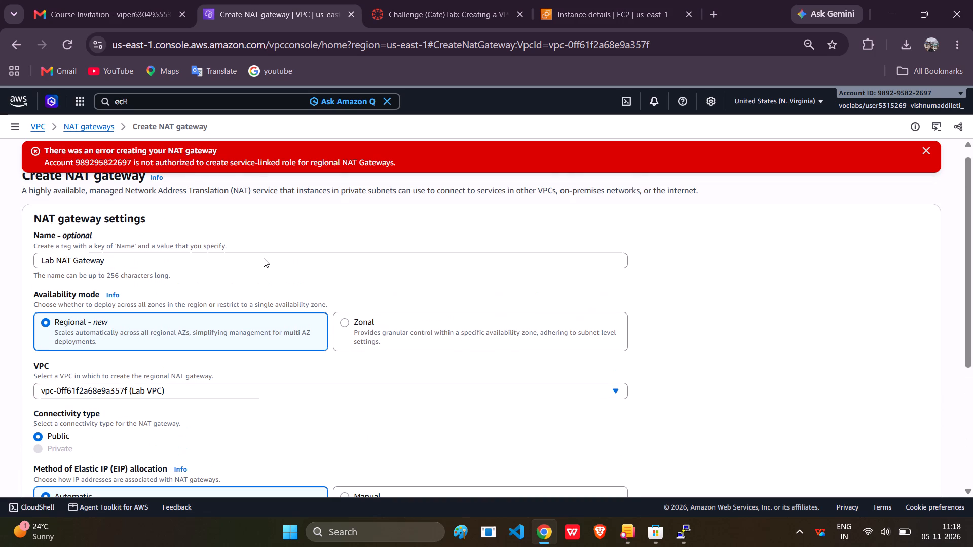
# Compare the NAT gateway settings with the options required in task 15 of the Cafe lab instructions.
pyautogui.click(409, 7)
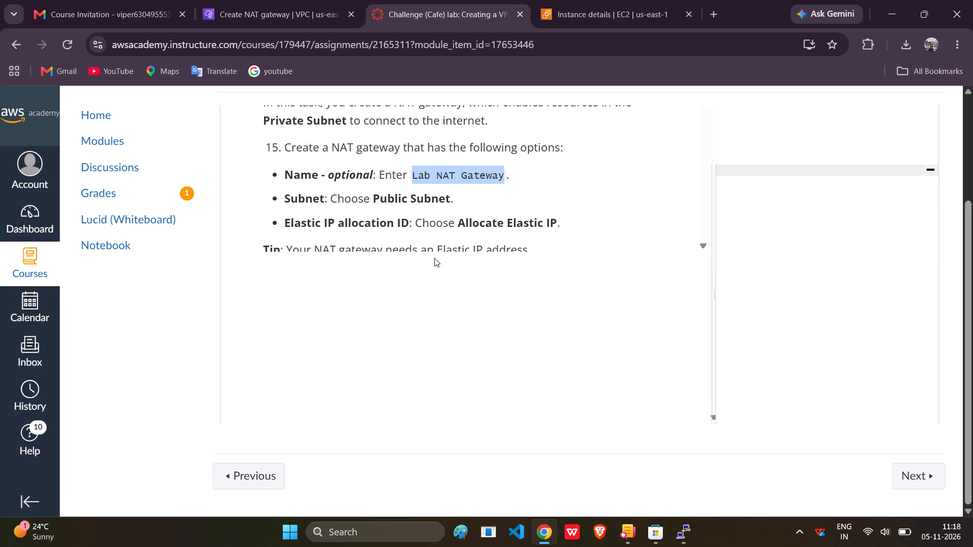
pyautogui.scroll(-2, 432, 241)
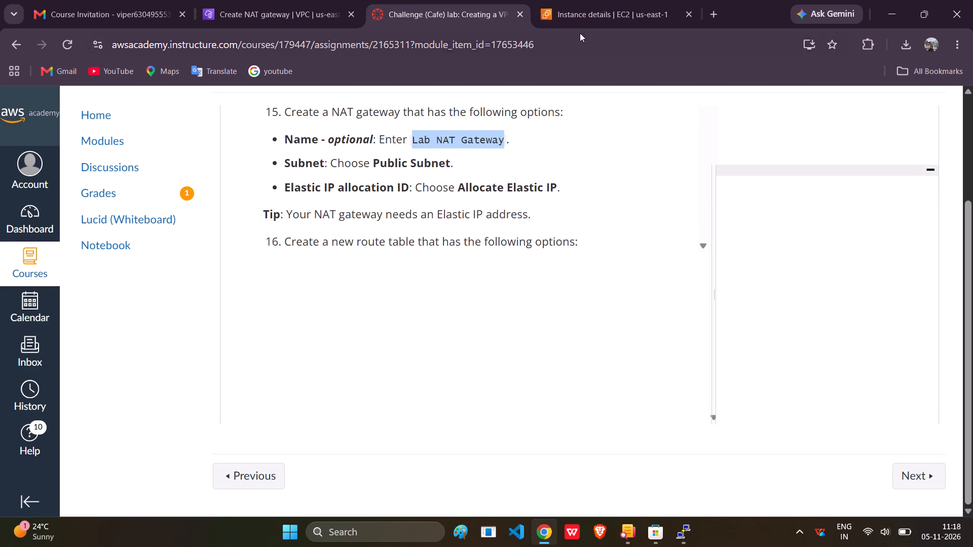
pyautogui.click(604, 0)
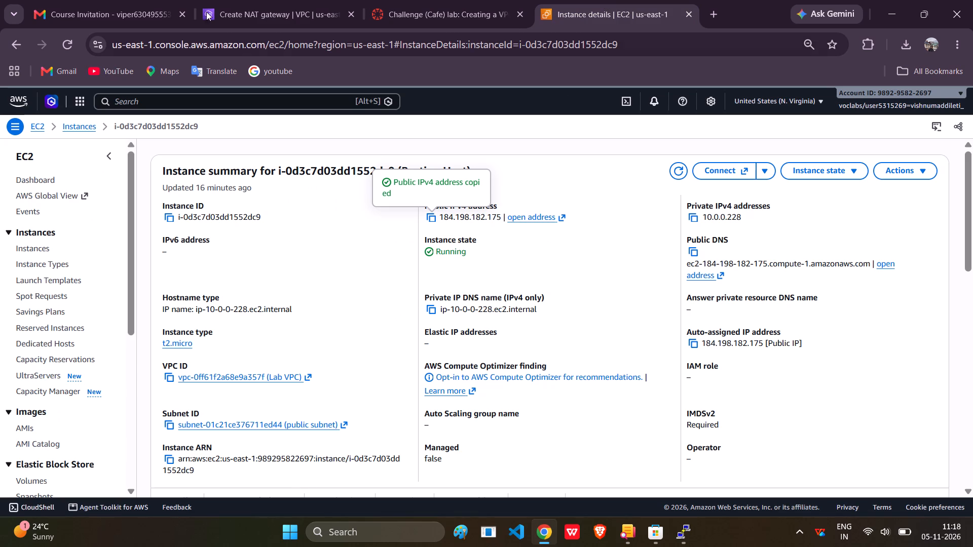
pyautogui.click(256, 12)
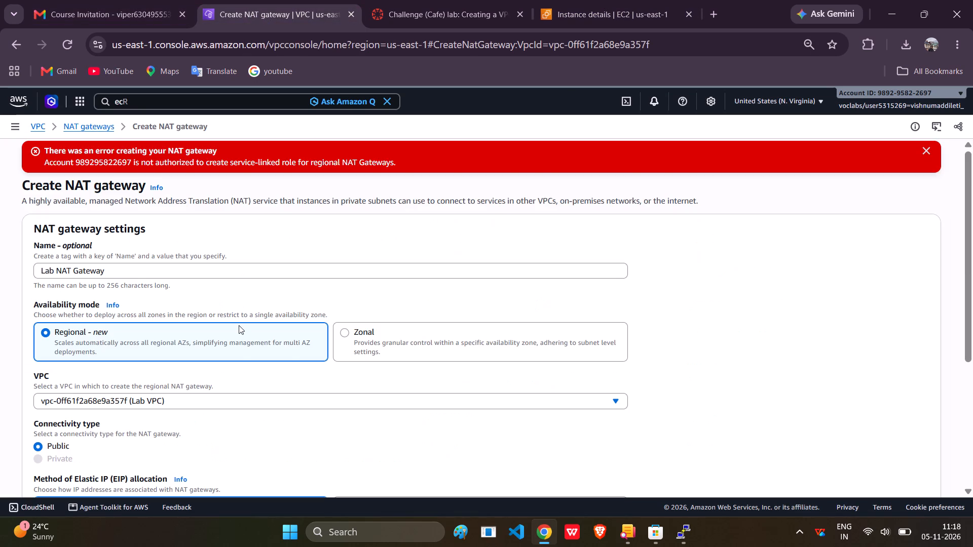
pyautogui.scroll(-3, 239, 325)
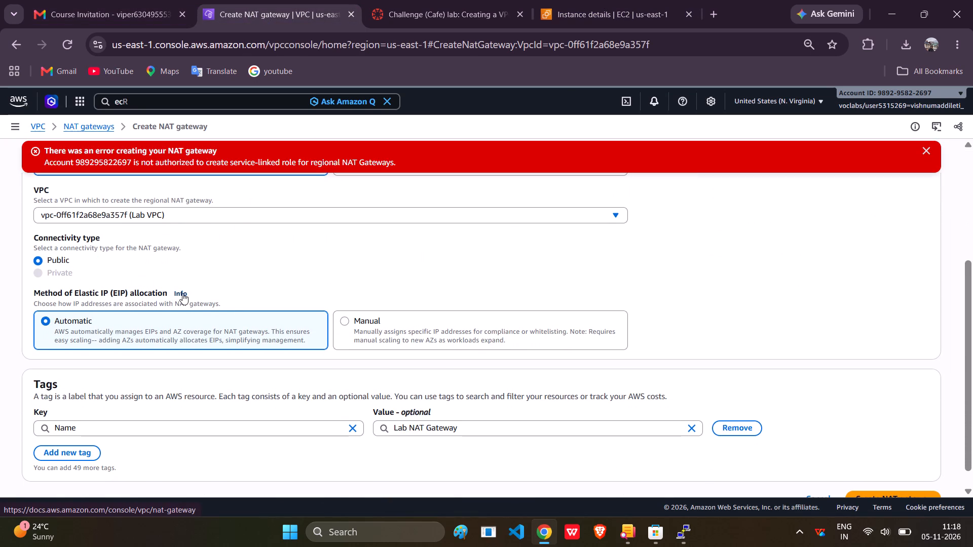
pyautogui.click(498, 0)
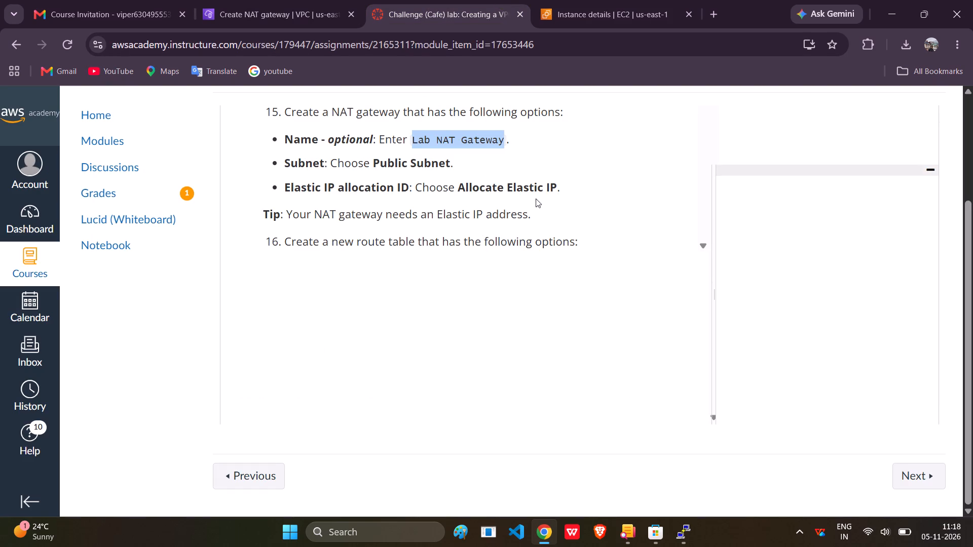
pyautogui.click(570, 2)
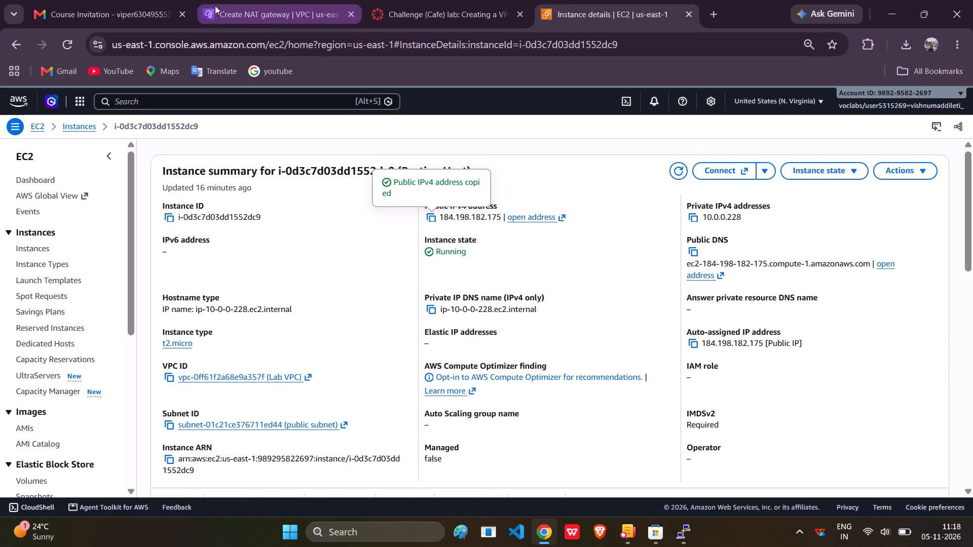
pyautogui.click(234, 0)
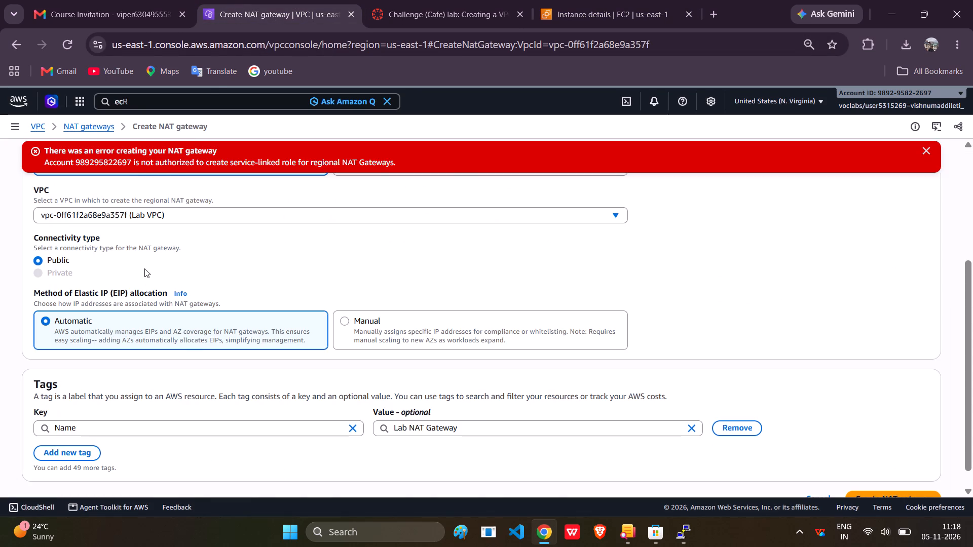
# Set the NAT gateway's Elastic IP allocation method to Manual.
pyautogui.click(363, 309)
pyautogui.click(358, 326)
pyautogui.scroll(-1, 358, 326)
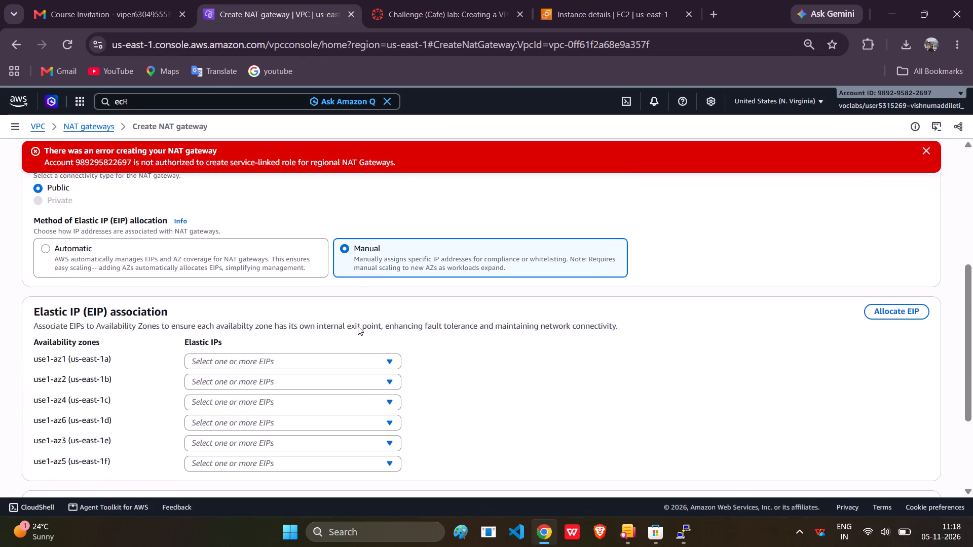
pyautogui.scroll(-1, 358, 326)
# Recheck the lab instructions and allocate a new Elastic IP address for the NAT gateway.
pyautogui.click(426, 4)
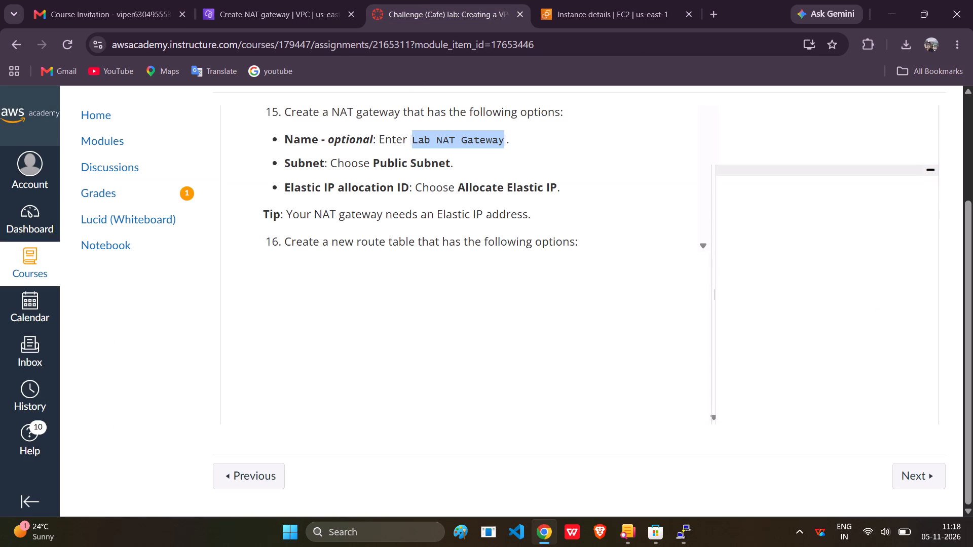
pyautogui.click(569, 18)
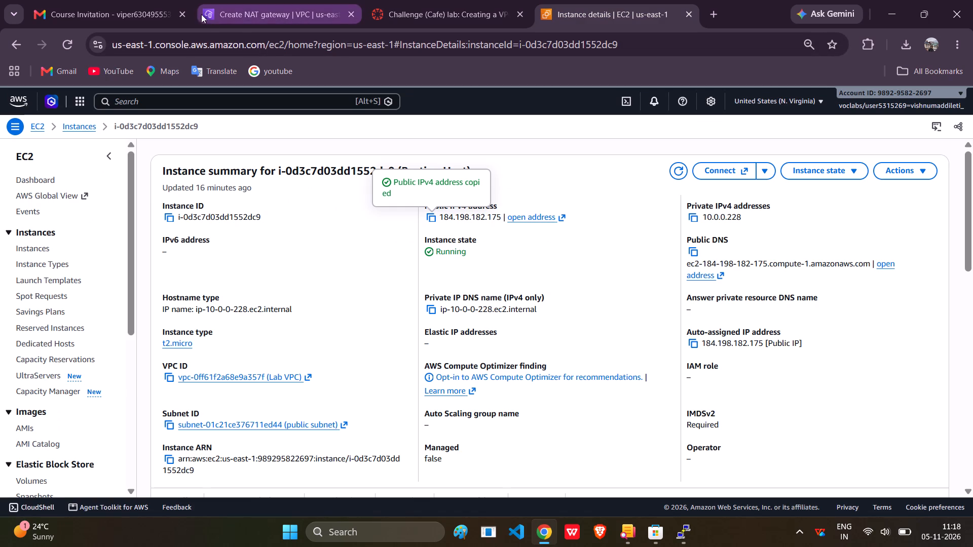
pyautogui.click(244, 10)
pyautogui.scroll(-1, 205, 360)
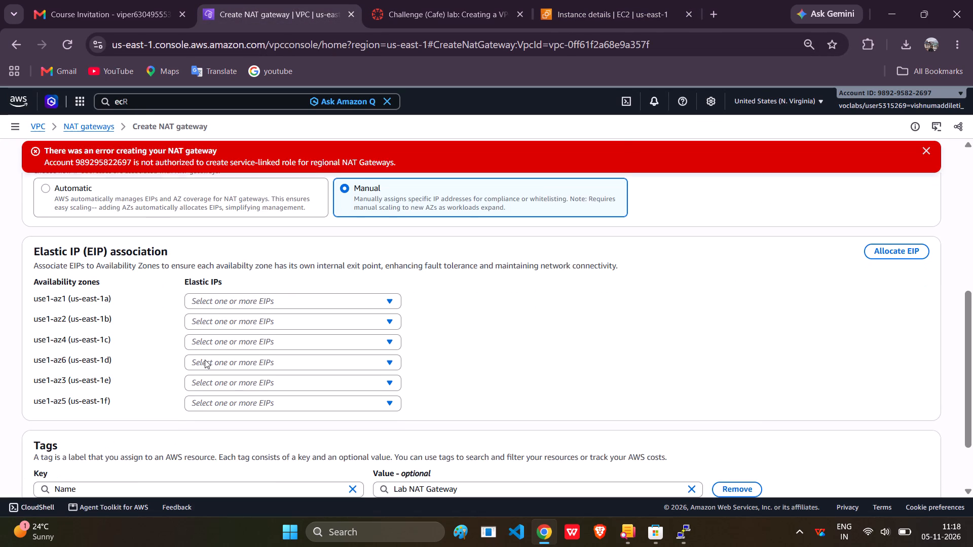
pyautogui.scroll(-2, 205, 360)
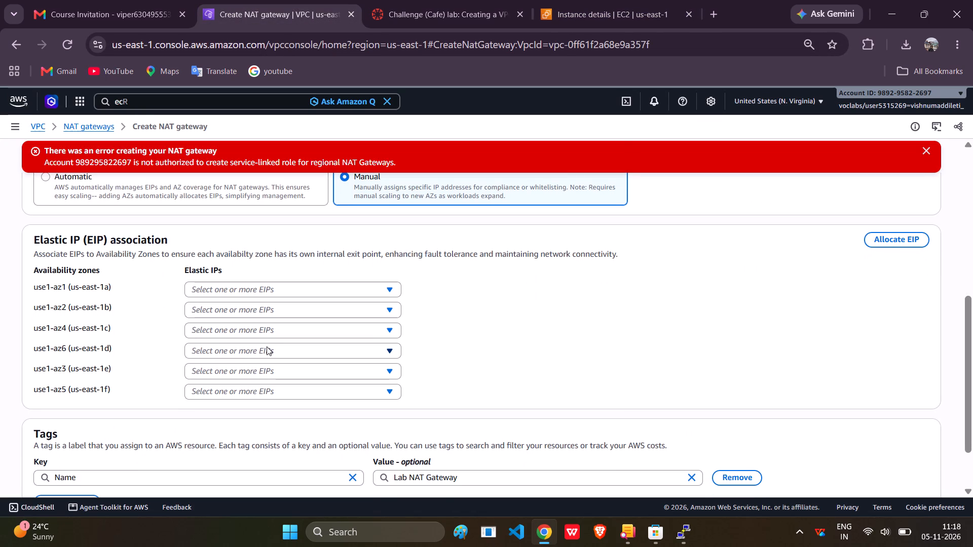
pyautogui.click(361, 290)
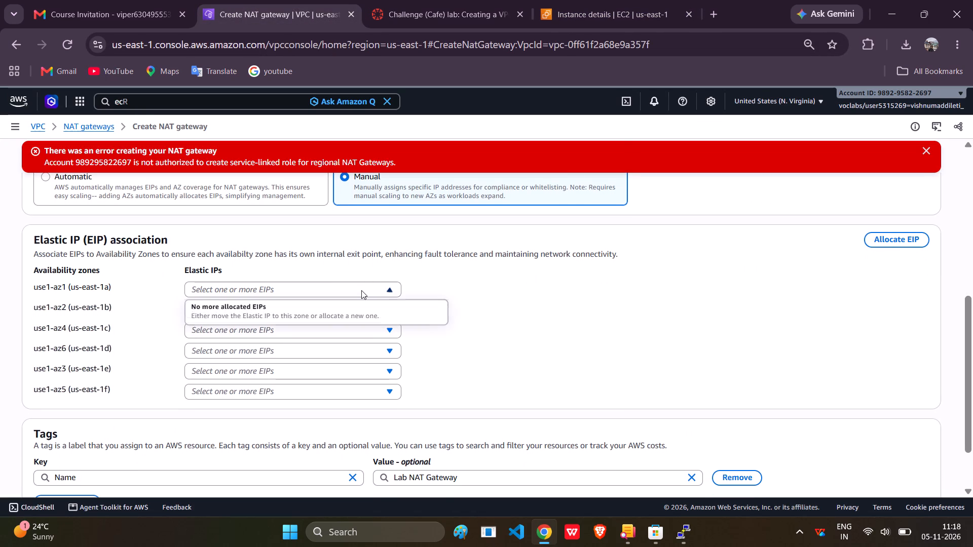
pyautogui.click(361, 290)
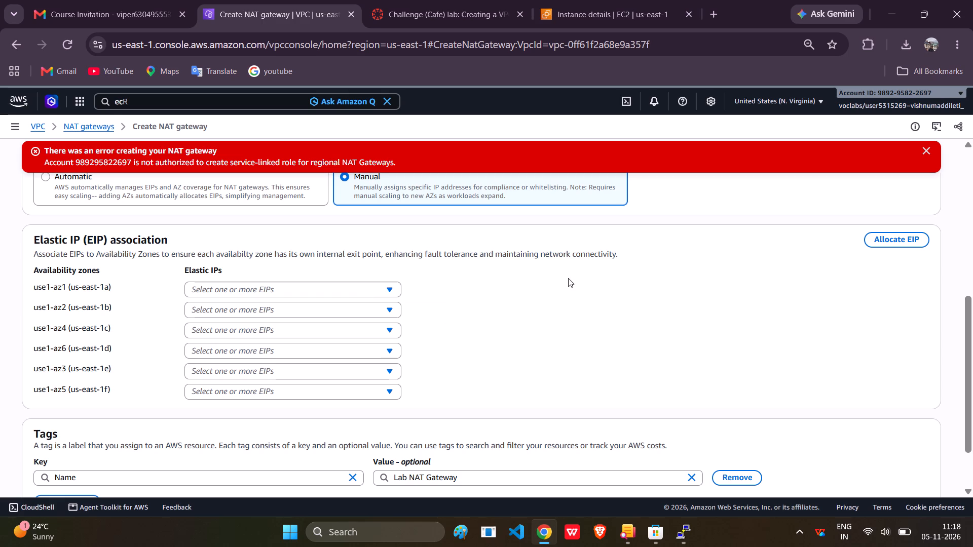
pyautogui.click(892, 236)
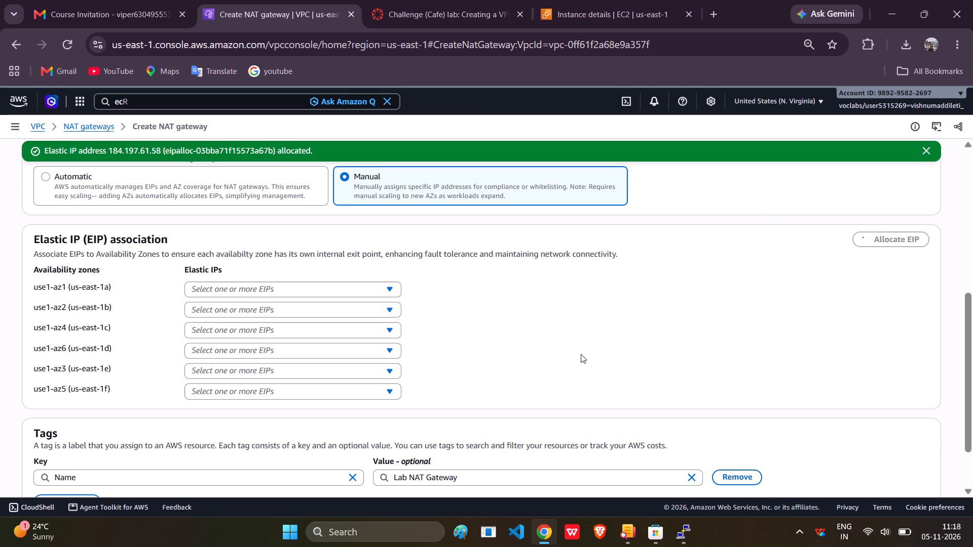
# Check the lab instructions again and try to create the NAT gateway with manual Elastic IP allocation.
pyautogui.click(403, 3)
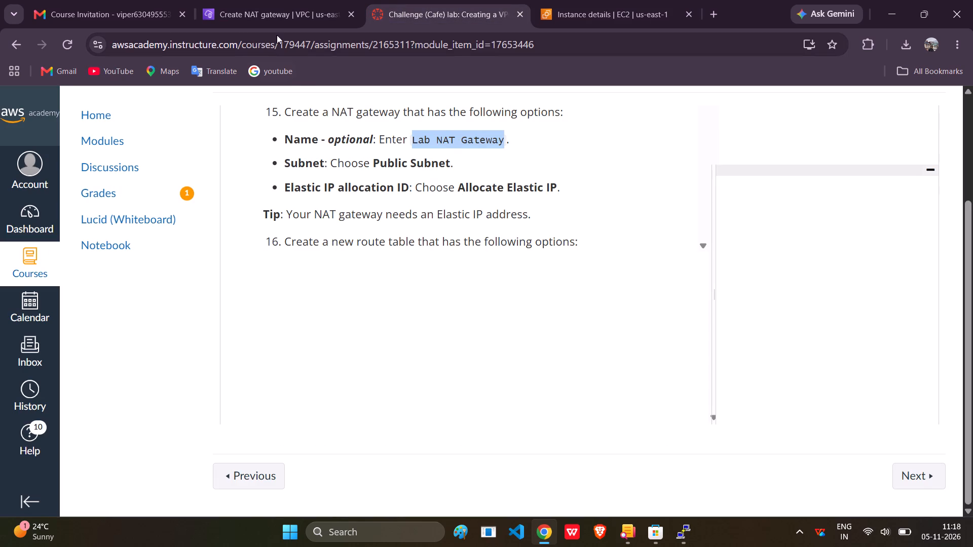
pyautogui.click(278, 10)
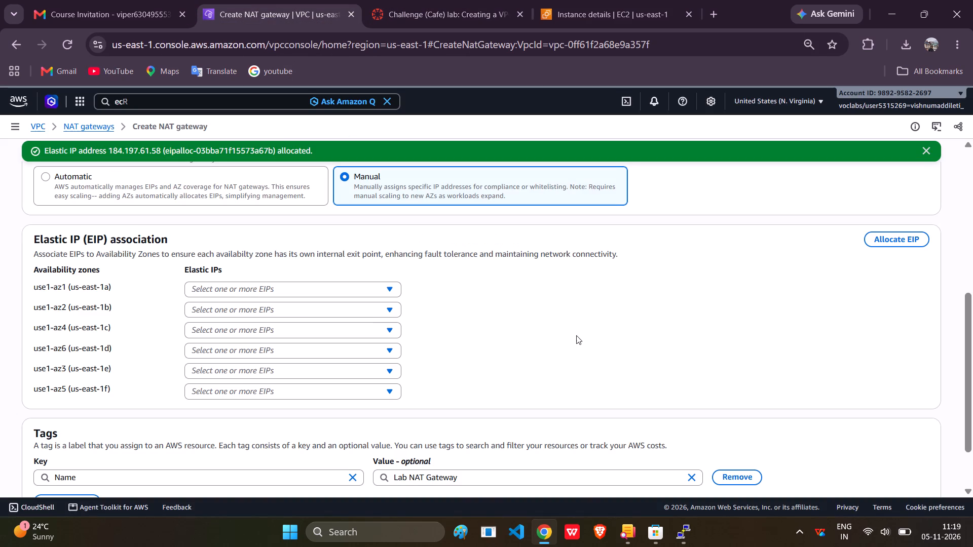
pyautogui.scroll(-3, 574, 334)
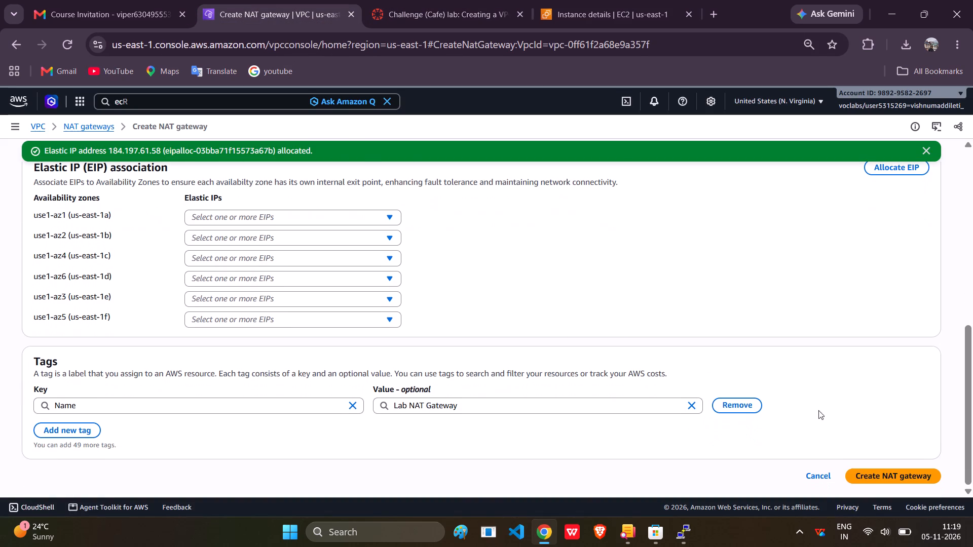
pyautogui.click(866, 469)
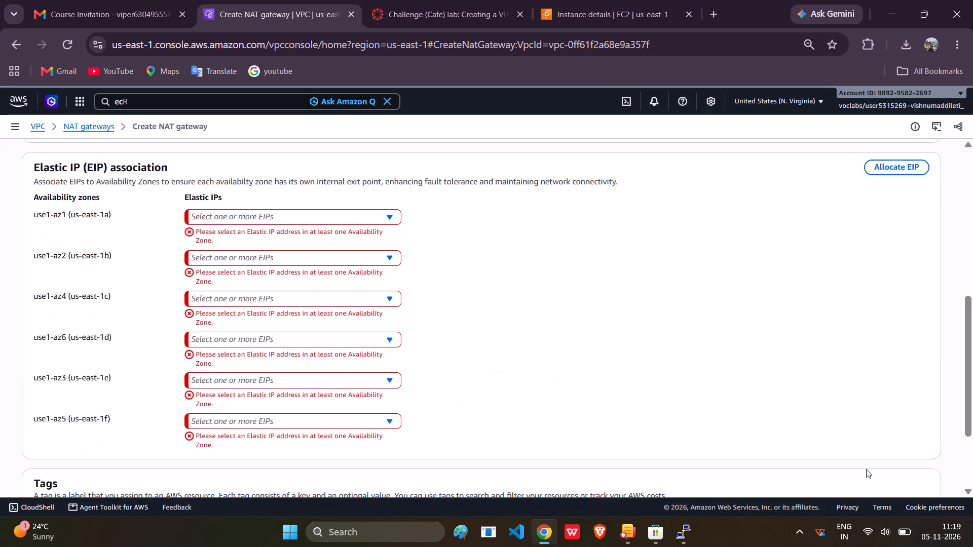
# Associate Elastic IP 184.197.61.58 with availability zone use1-az1 (us-east-1a) and try to create the NAT gateway.
pyautogui.click(383, 212)
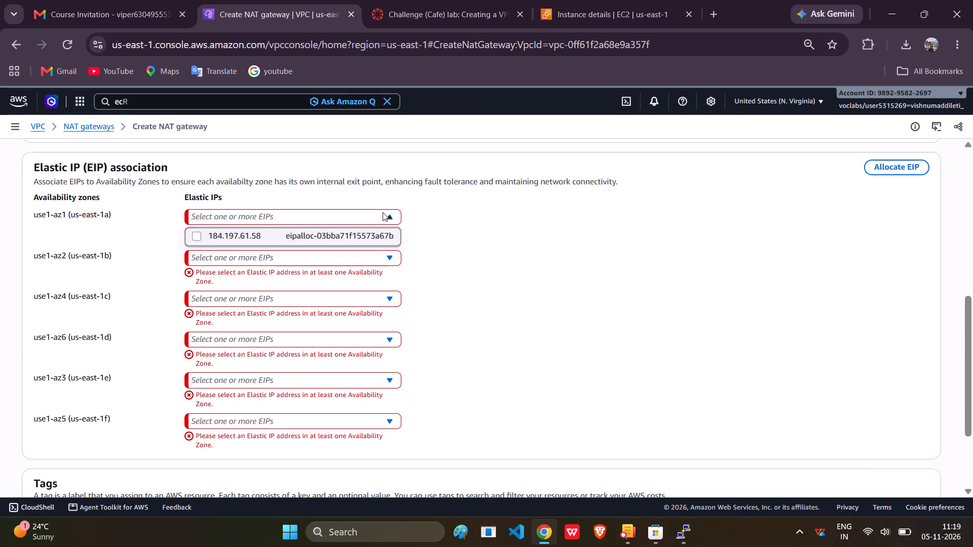
pyautogui.click(322, 231)
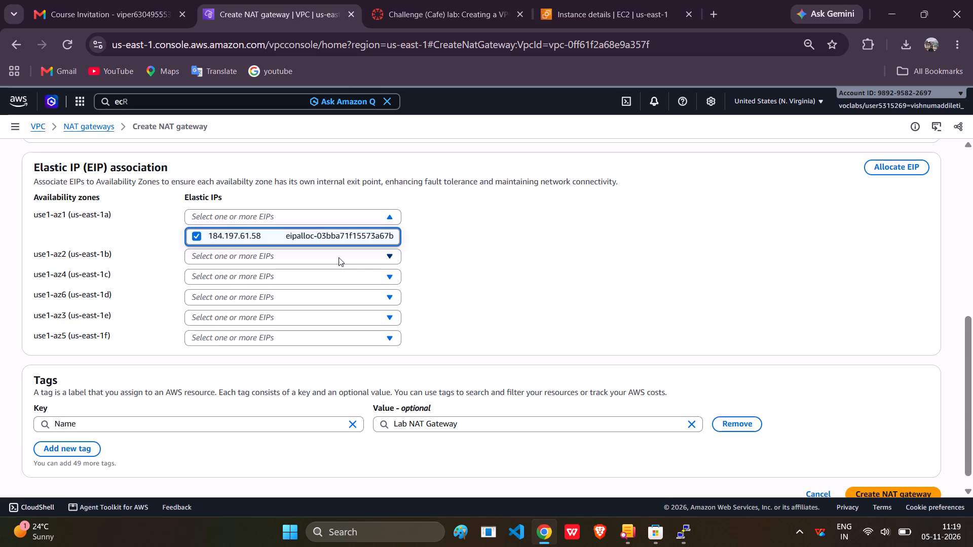
pyautogui.moveTo(348, 270); pyautogui.dragTo(335, 262)
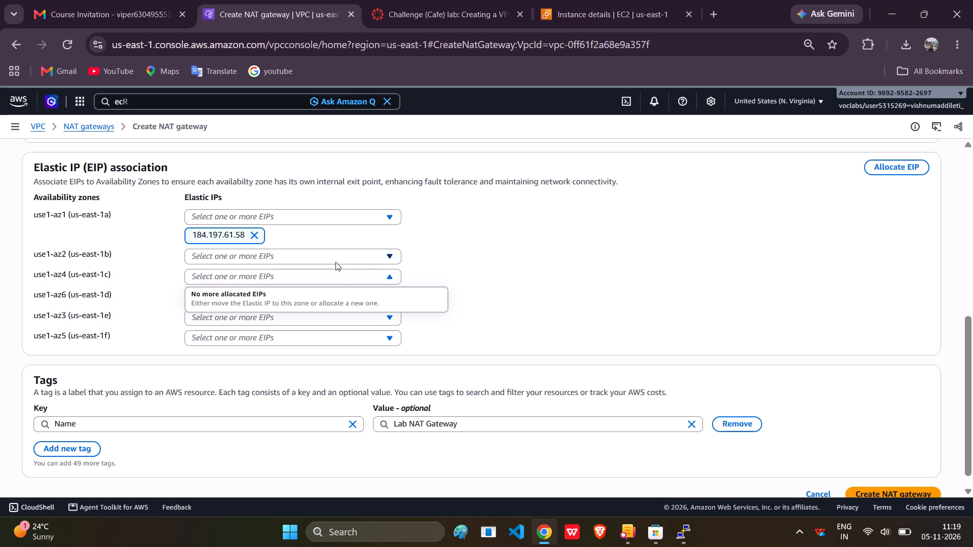
pyautogui.click(552, 304)
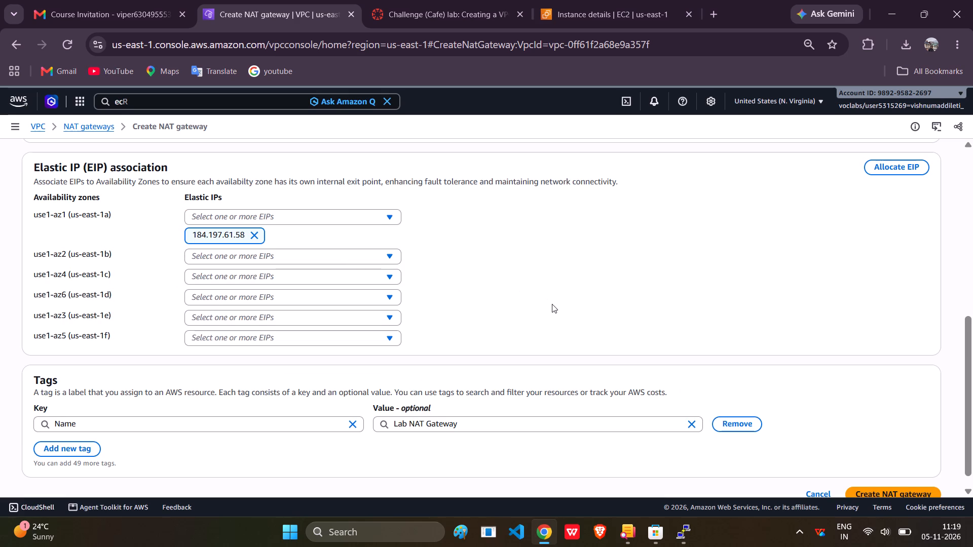
pyautogui.scroll(-1, 879, 473)
pyautogui.click(881, 472)
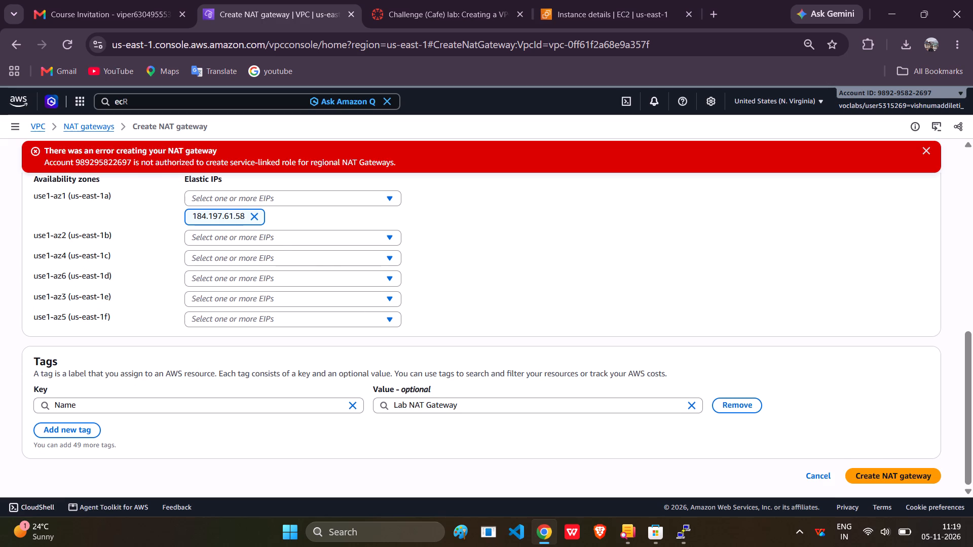
# Check which Elastic IPs are offered for the availability zones other than us-east-1a.
pyautogui.click(345, 243)
pyautogui.click(327, 266)
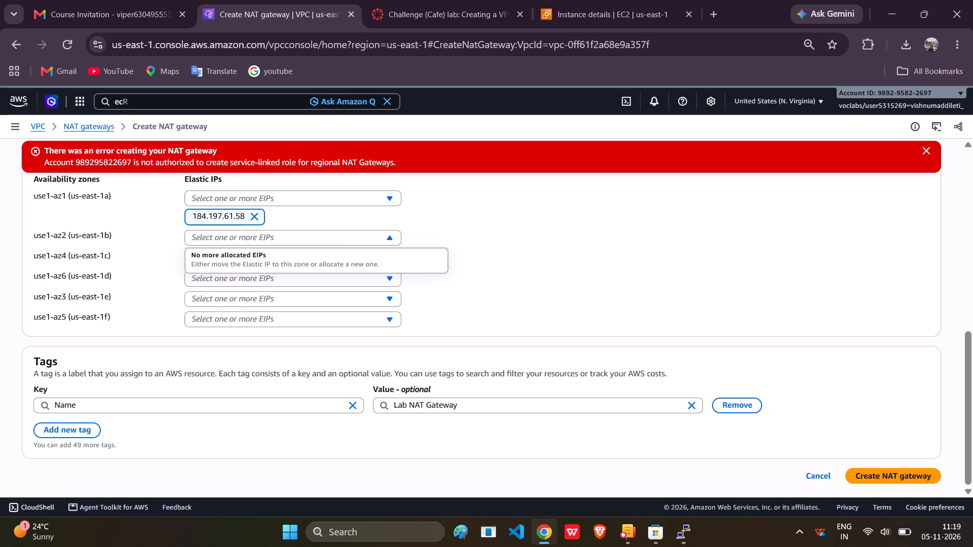
pyautogui.moveTo(495, 268); pyautogui.dragTo(365, 269)
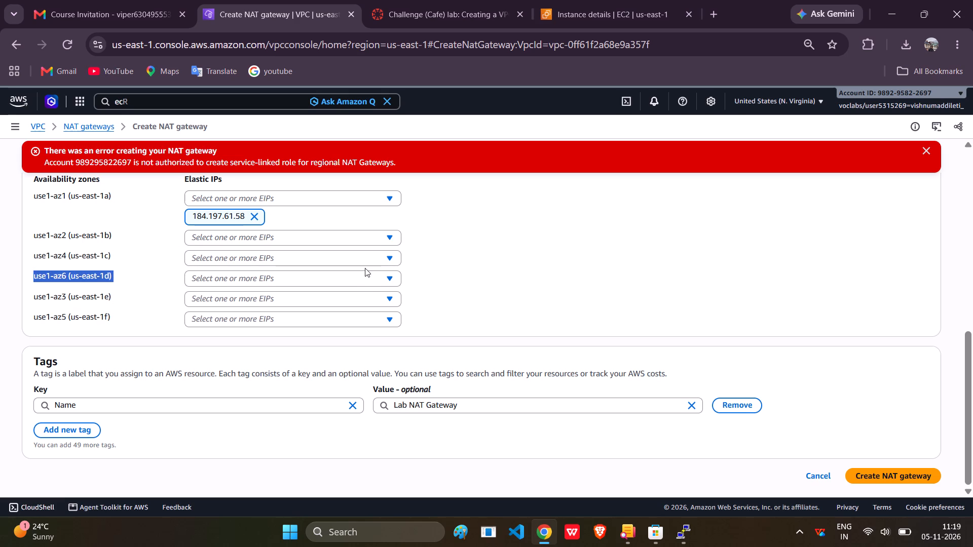
pyautogui.click(361, 256)
pyautogui.click(361, 256)
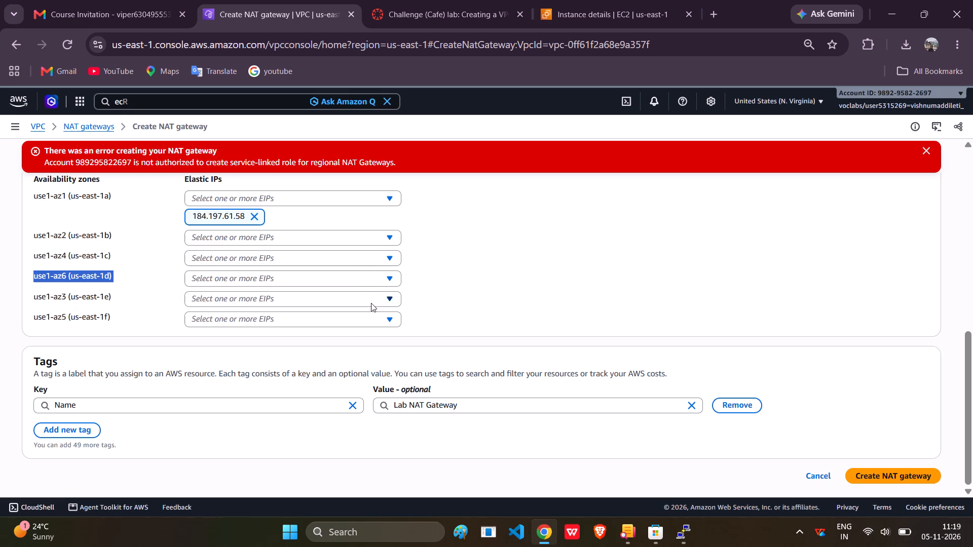
pyautogui.click(371, 303)
pyautogui.click(371, 303)
pyautogui.click(377, 323)
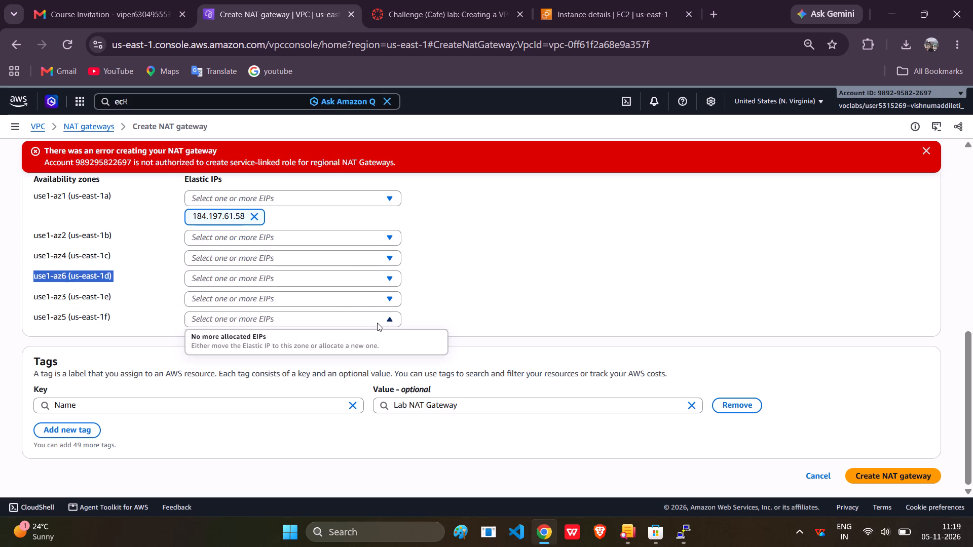
pyautogui.click(377, 323)
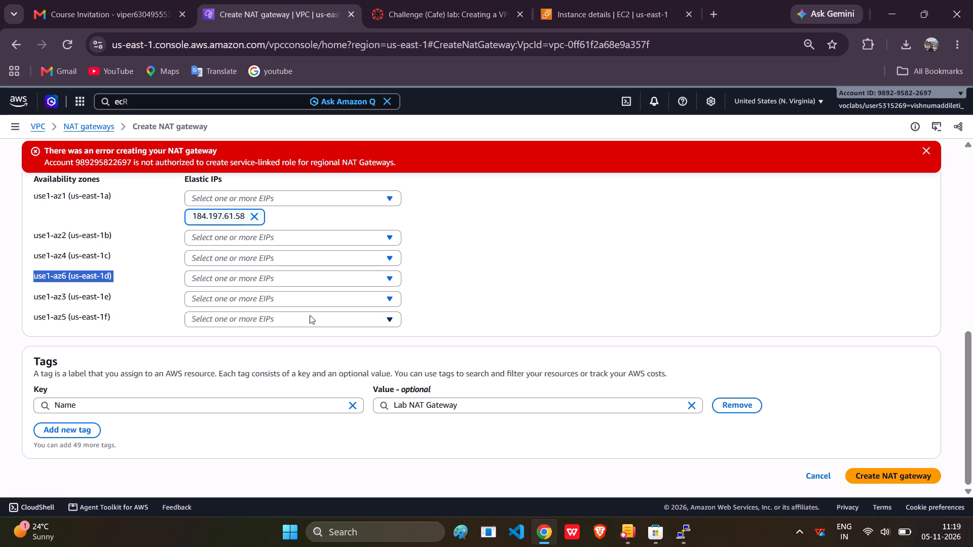
pyautogui.click(527, 272)
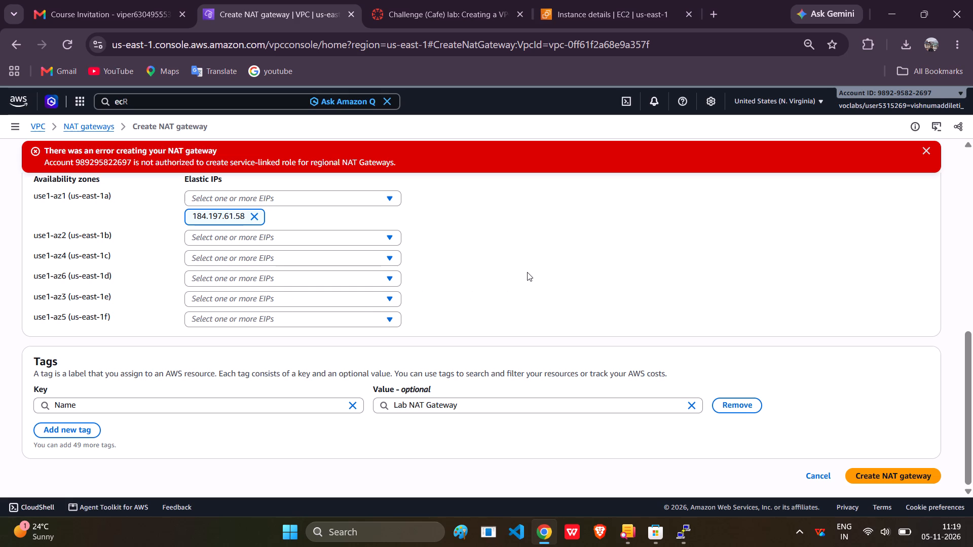
# Allocate another Elastic IP address and try again to create the Lab NAT Gateway.
pyautogui.scroll(3, 527, 272)
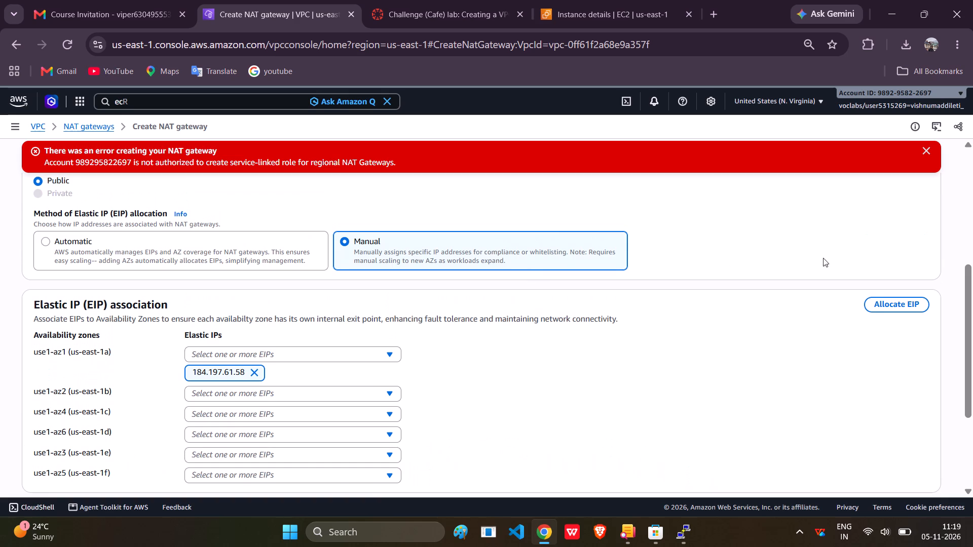
pyautogui.click(890, 307)
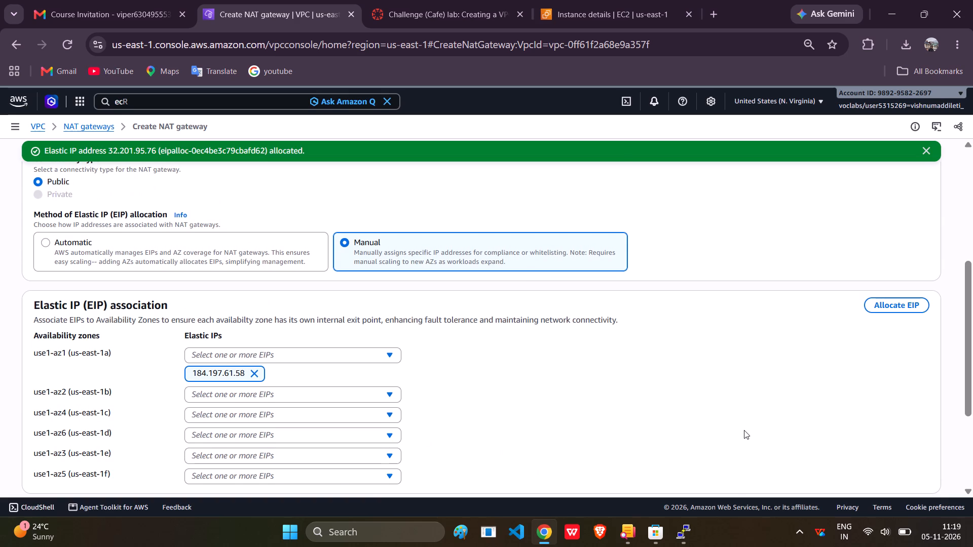
pyautogui.scroll(-2, 744, 430)
pyautogui.click(876, 487)
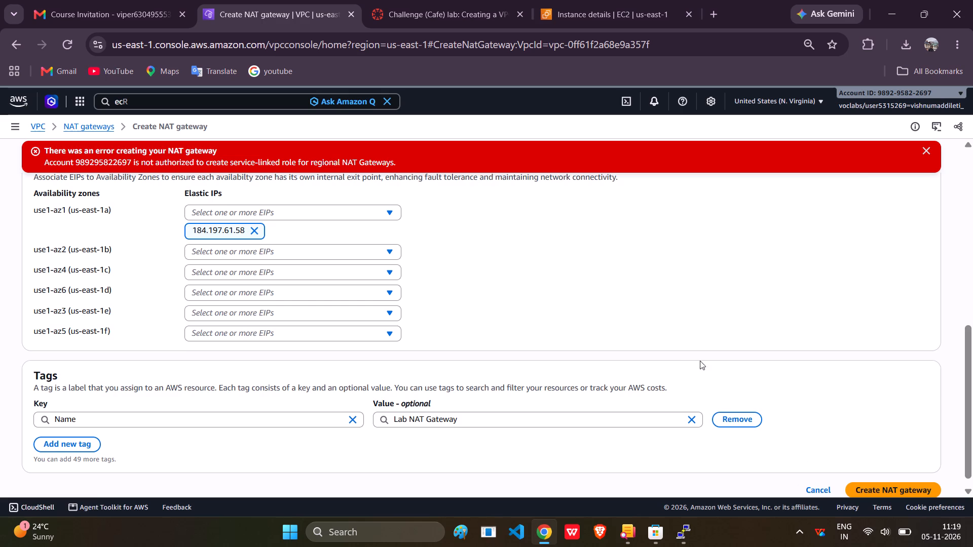
# Reread the Cafe lab instructions for the NAT gateway options in task 15 and the route table tasks that follow.
pyautogui.scroll(3, 681, 343)
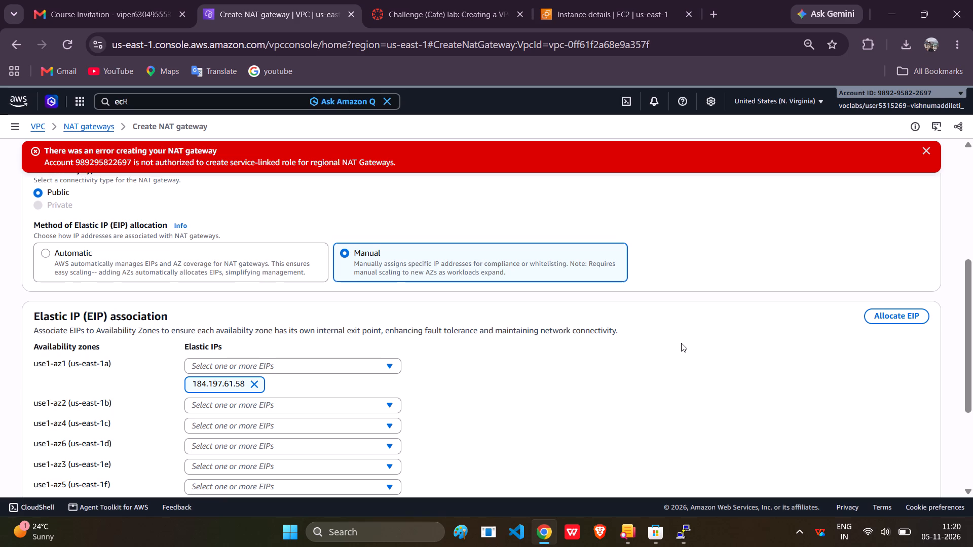
pyautogui.click(450, 0)
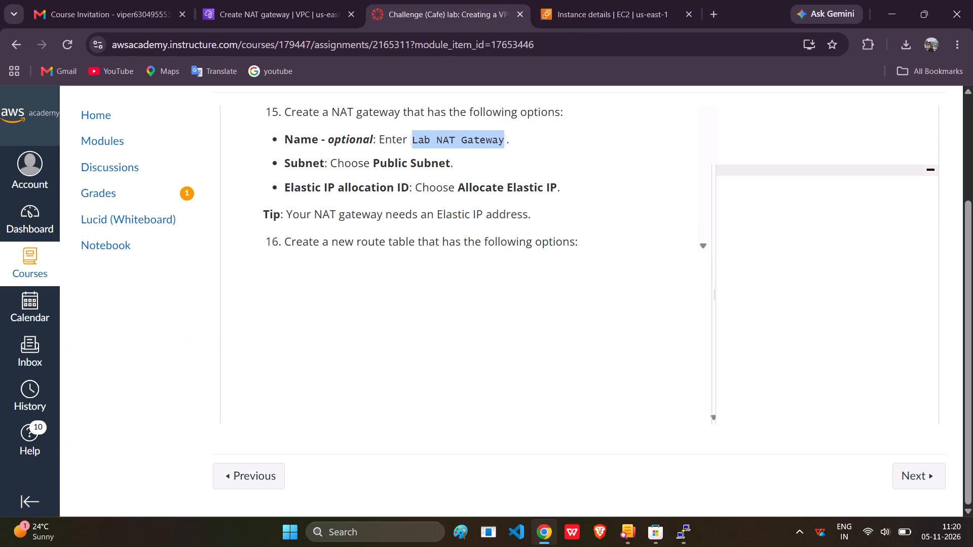
pyautogui.scroll(-3, 376, 256)
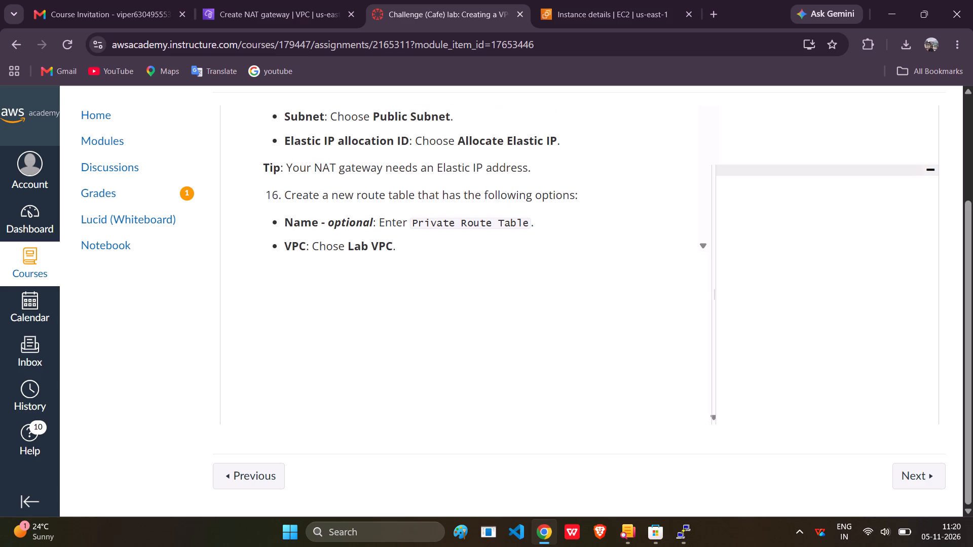
pyautogui.scroll(-2, 382, 235)
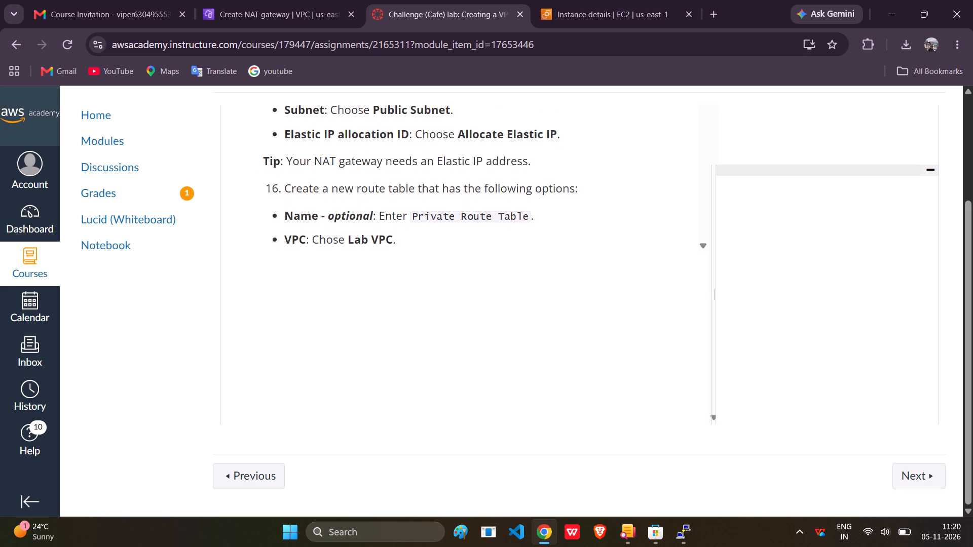
pyautogui.scroll(-1, 381, 216)
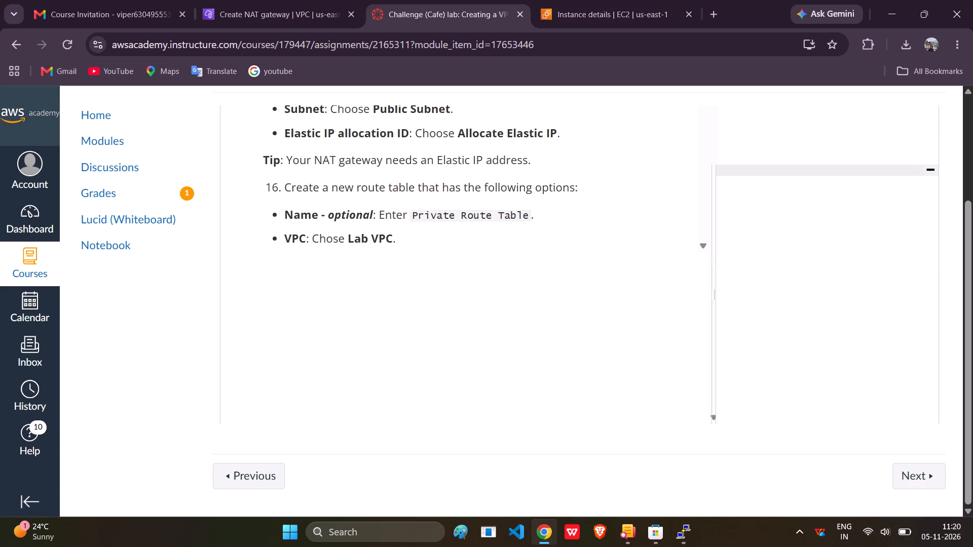
pyautogui.scroll(-1, 515, 200)
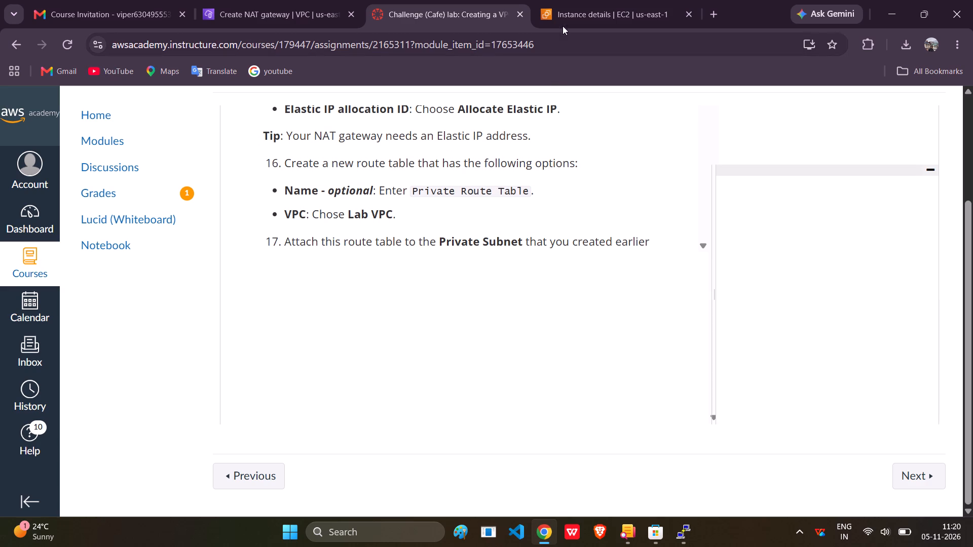
# Return to the NAT gateway form and review its availability, VPC, connectivity and Elastic IP settings against the lab requirements.
pyautogui.click(256, 16)
pyautogui.scroll(1, 226, 230)
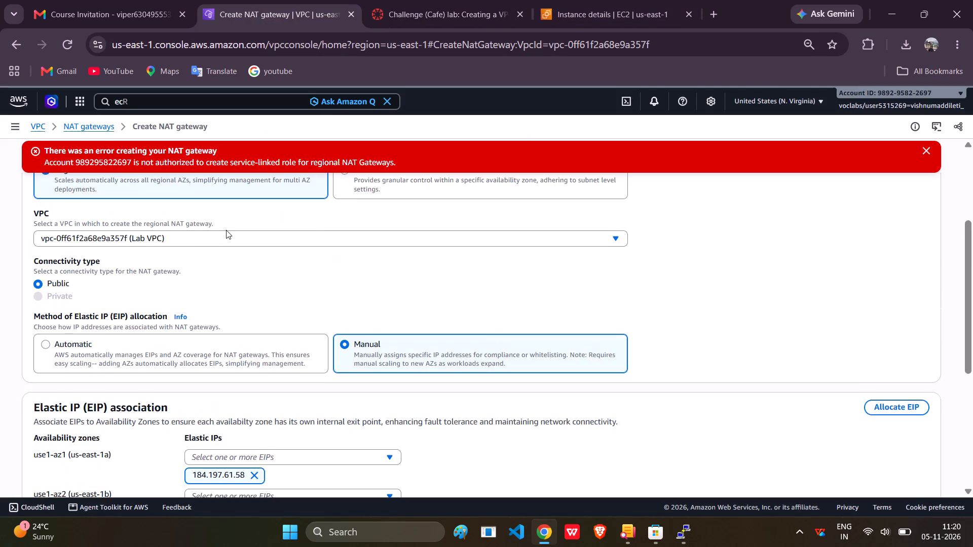
pyautogui.scroll(5, 226, 230)
pyautogui.scroll(-4, 226, 230)
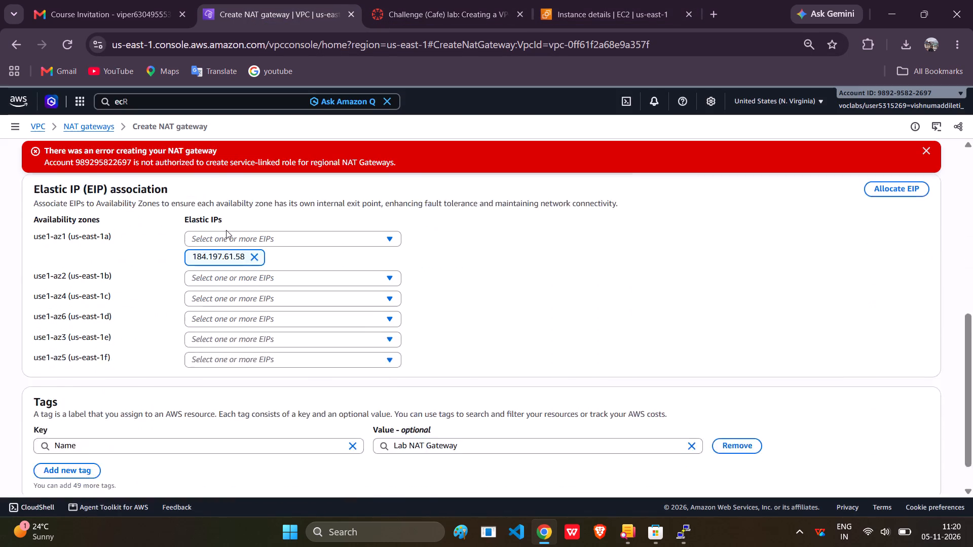
pyautogui.scroll(2, 226, 230)
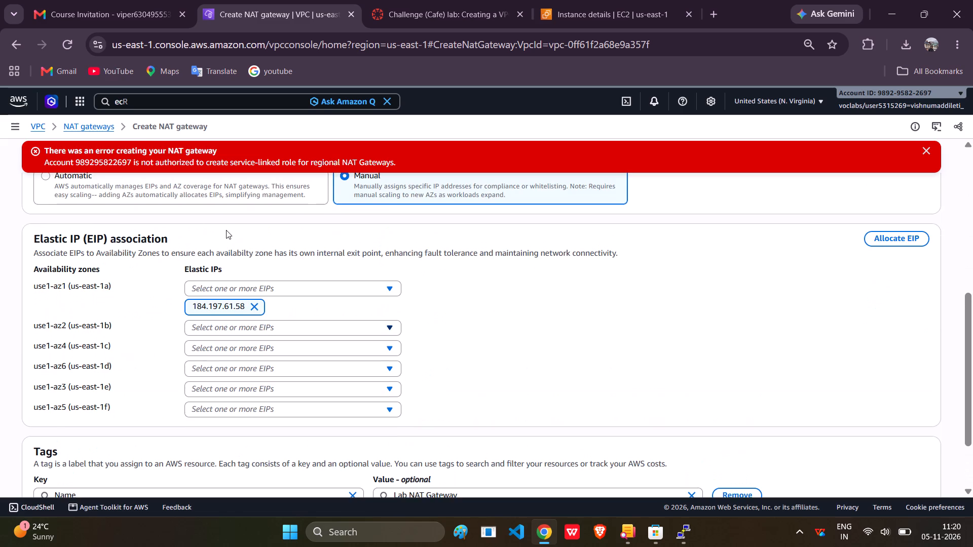
pyautogui.scroll(2, 226, 230)
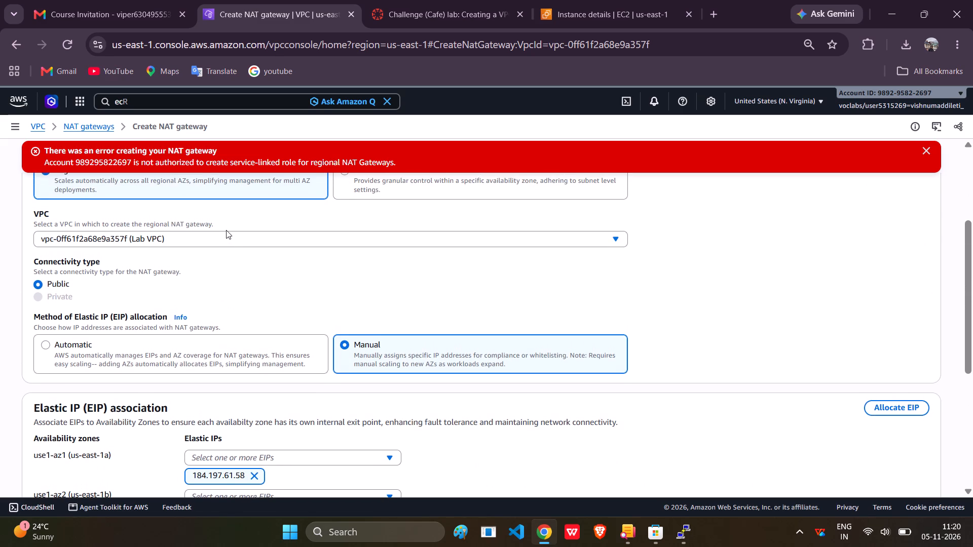
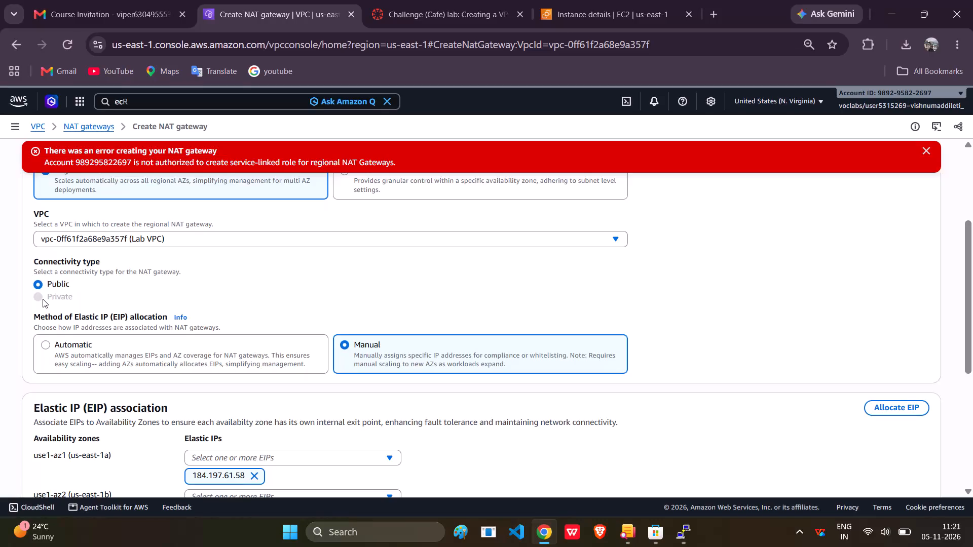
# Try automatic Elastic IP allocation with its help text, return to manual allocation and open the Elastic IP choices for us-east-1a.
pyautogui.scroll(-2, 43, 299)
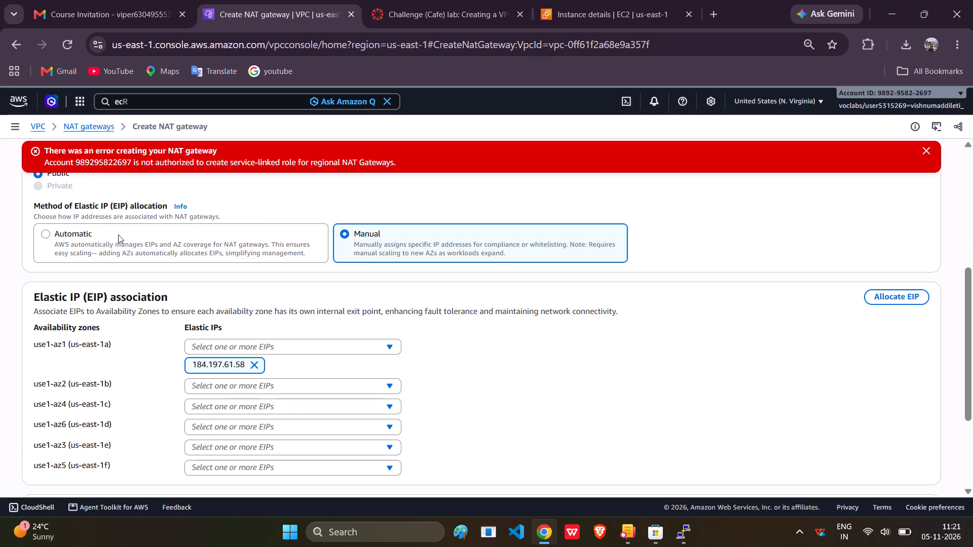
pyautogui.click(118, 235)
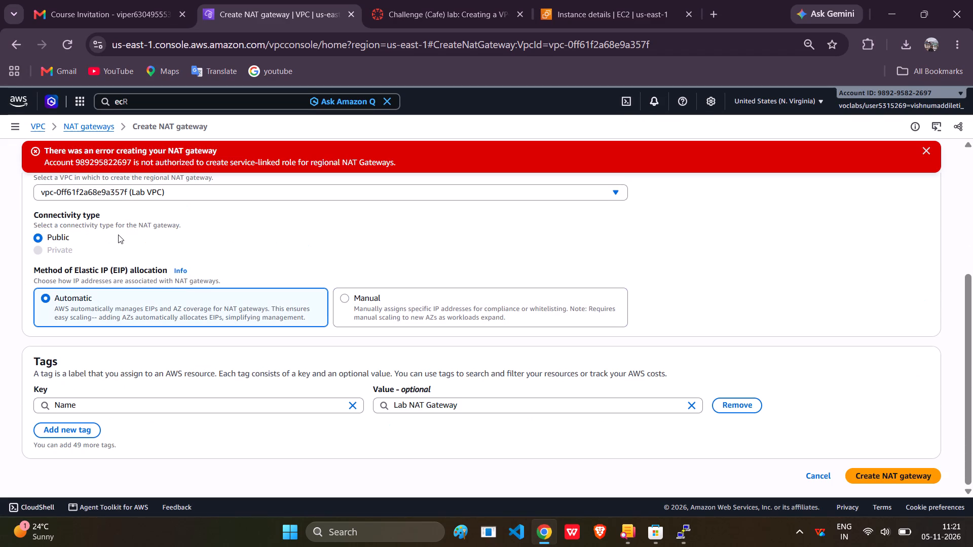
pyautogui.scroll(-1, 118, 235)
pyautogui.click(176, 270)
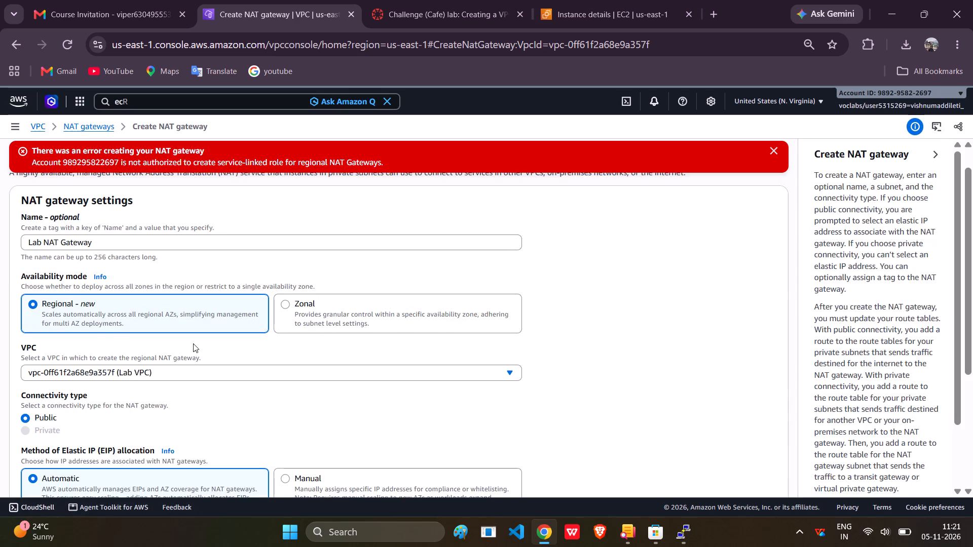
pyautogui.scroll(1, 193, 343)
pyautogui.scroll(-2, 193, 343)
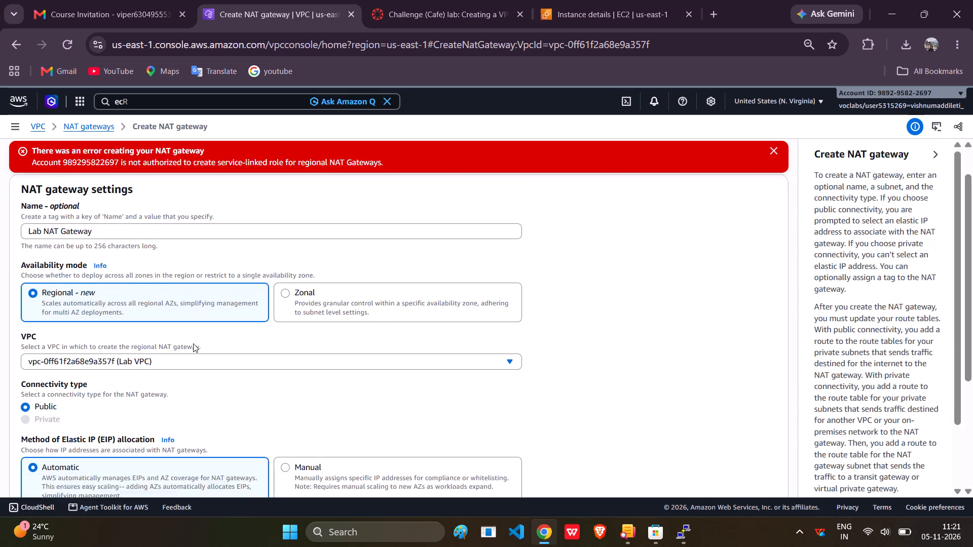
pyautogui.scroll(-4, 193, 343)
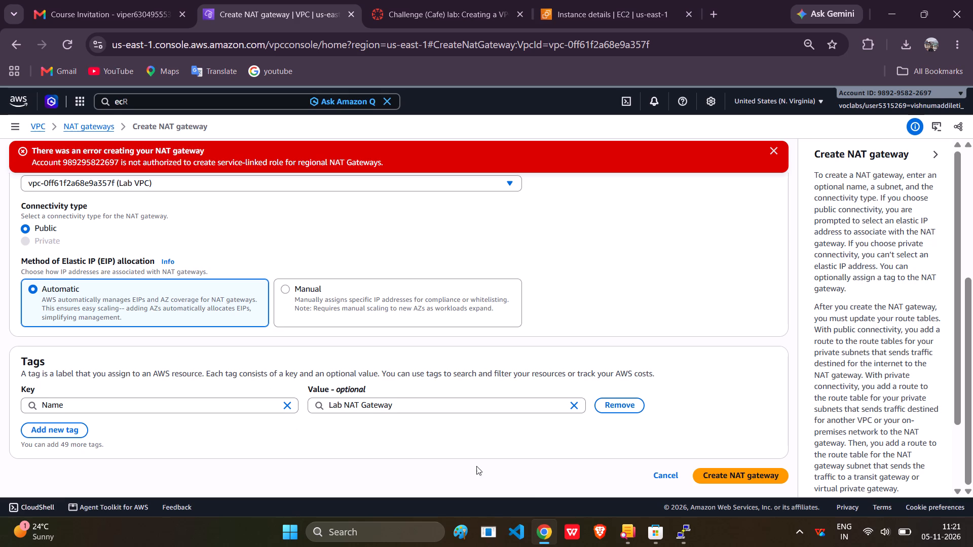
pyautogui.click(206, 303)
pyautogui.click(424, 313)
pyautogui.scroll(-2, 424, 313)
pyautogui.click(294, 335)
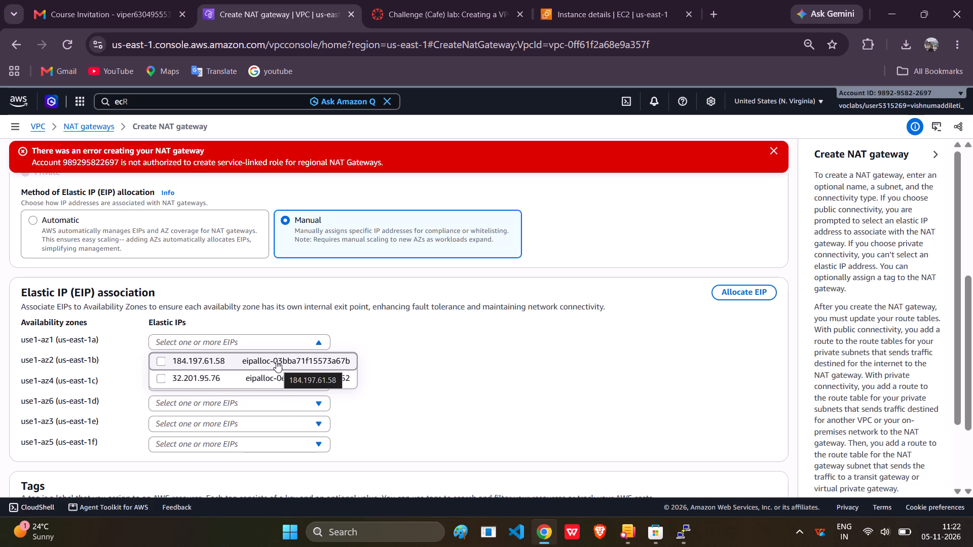
# Change the NAT gateway's availability mode from Regional to Zonal.
pyautogui.scroll(3, 393, 281)
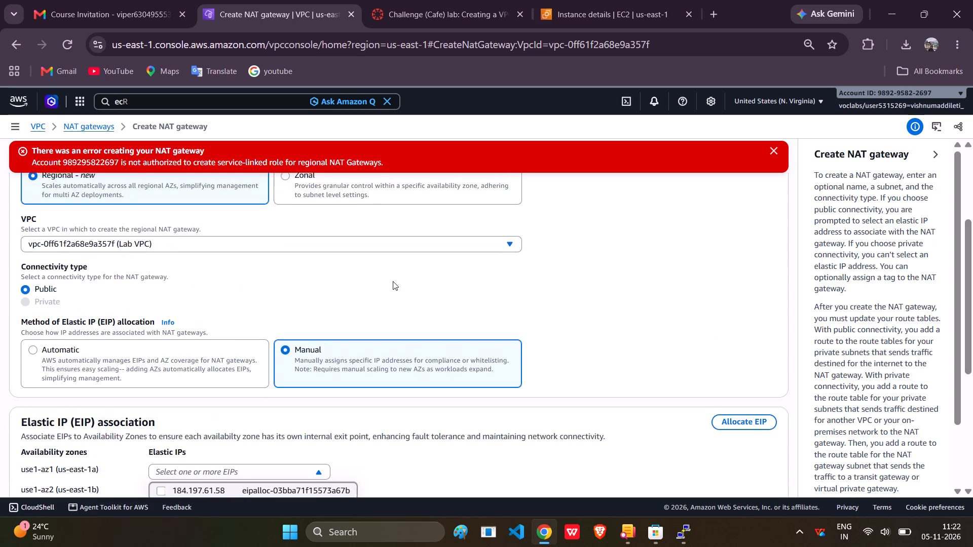
pyautogui.scroll(2, 393, 281)
pyautogui.click(393, 339)
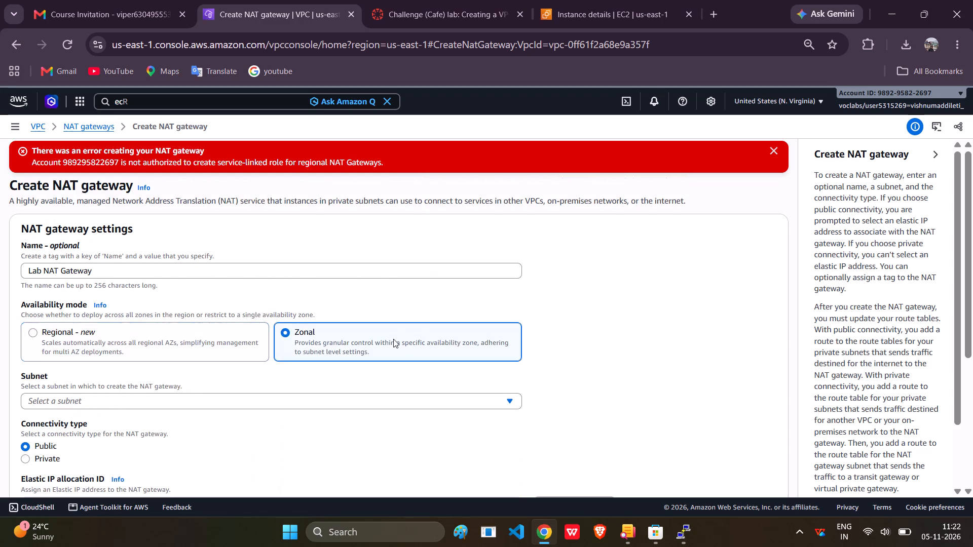
pyautogui.scroll(-3, 393, 339)
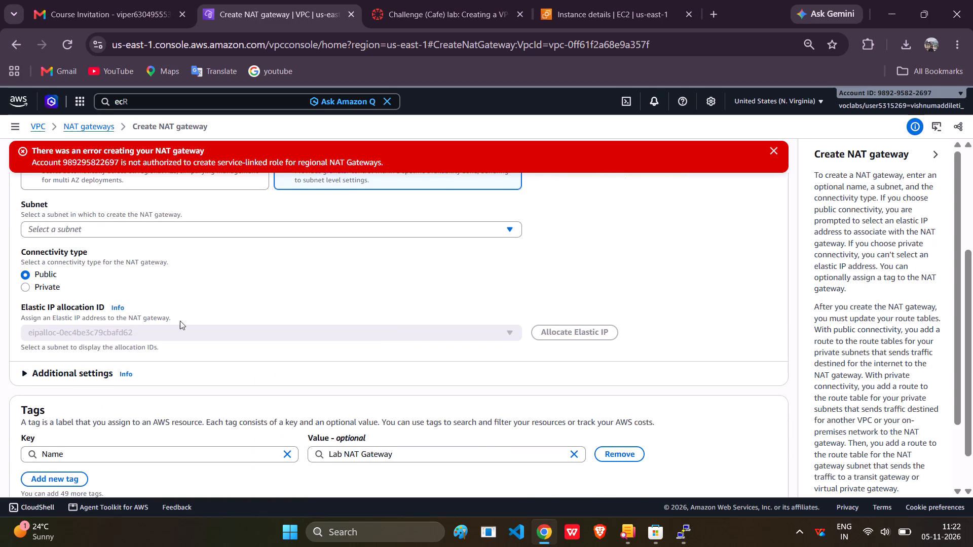
pyautogui.scroll(-1, 245, 328)
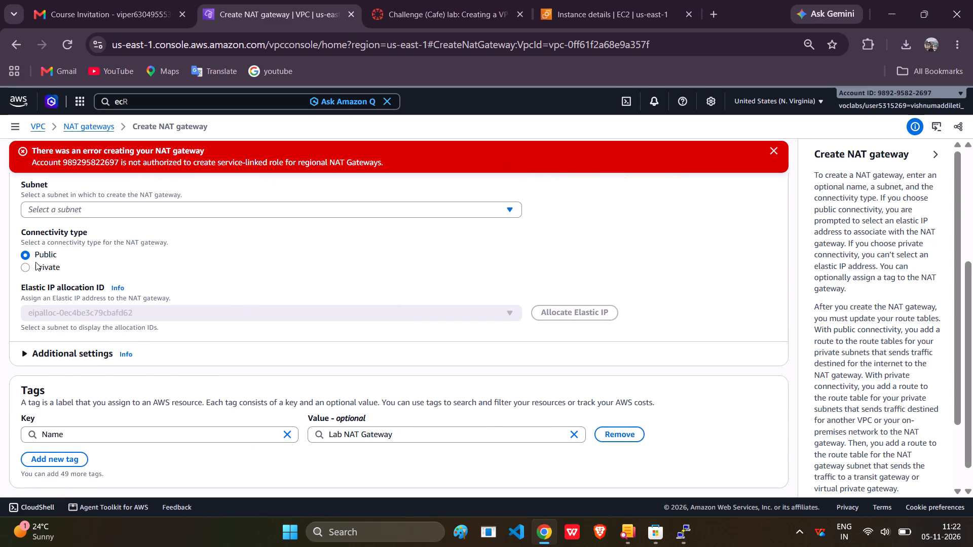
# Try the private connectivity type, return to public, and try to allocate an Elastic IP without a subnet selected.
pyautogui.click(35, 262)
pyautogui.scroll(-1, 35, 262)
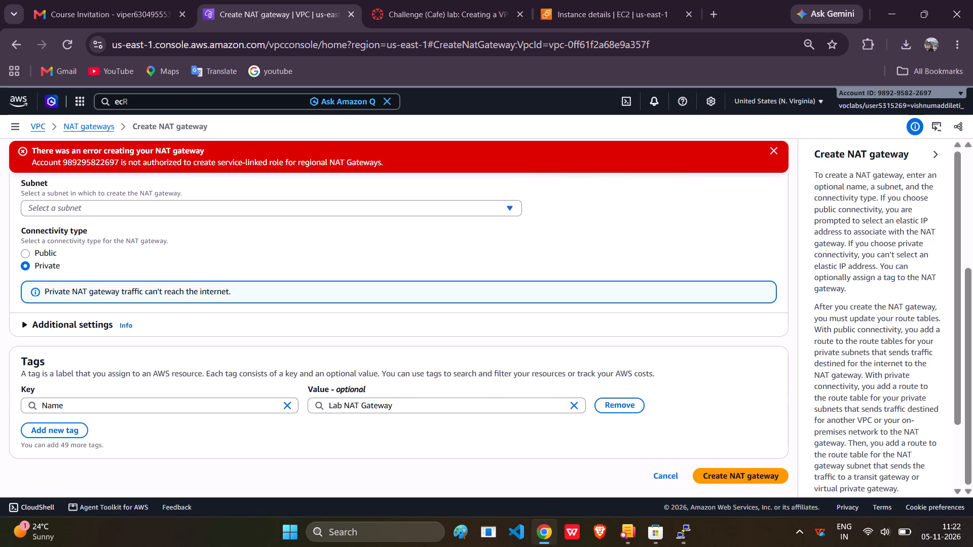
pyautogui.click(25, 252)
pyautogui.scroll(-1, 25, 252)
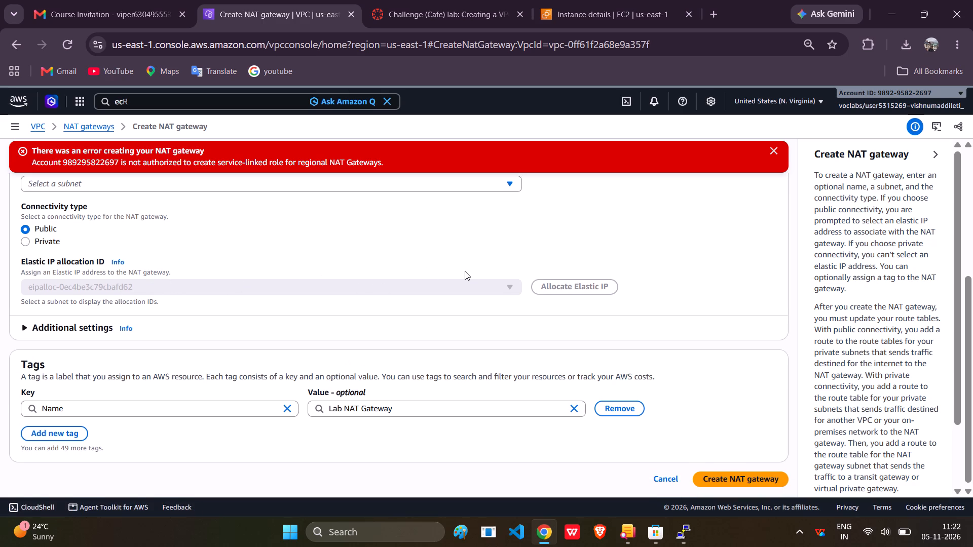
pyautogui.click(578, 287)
# Select the public subnet in us-east-1a as the subnet for the NAT gateway.
pyautogui.scroll(1, 245, 240)
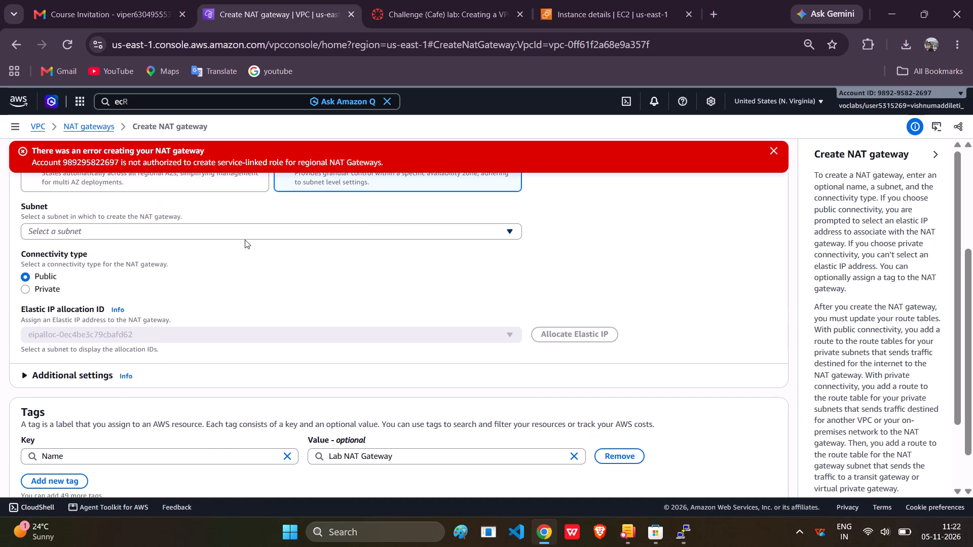
pyautogui.click(224, 226)
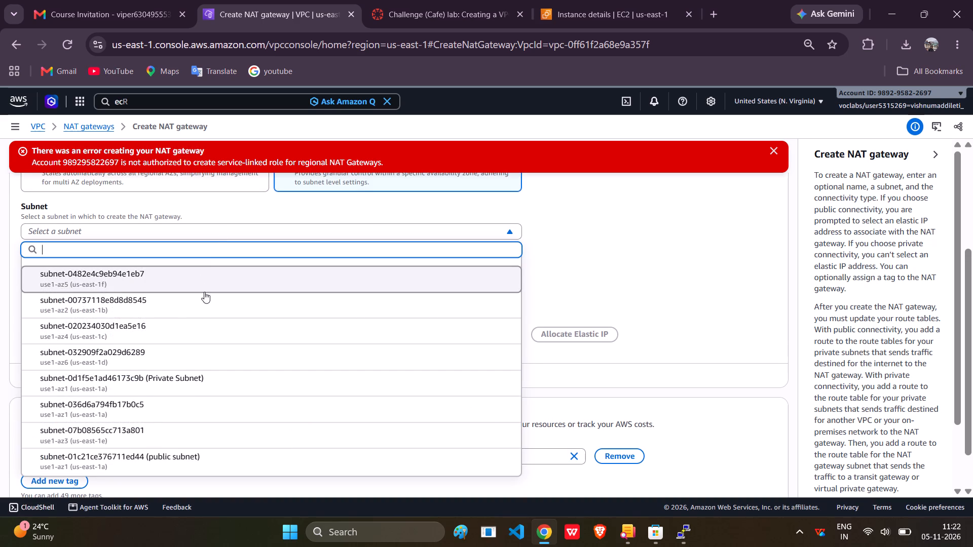
pyautogui.scroll(-1, 188, 355)
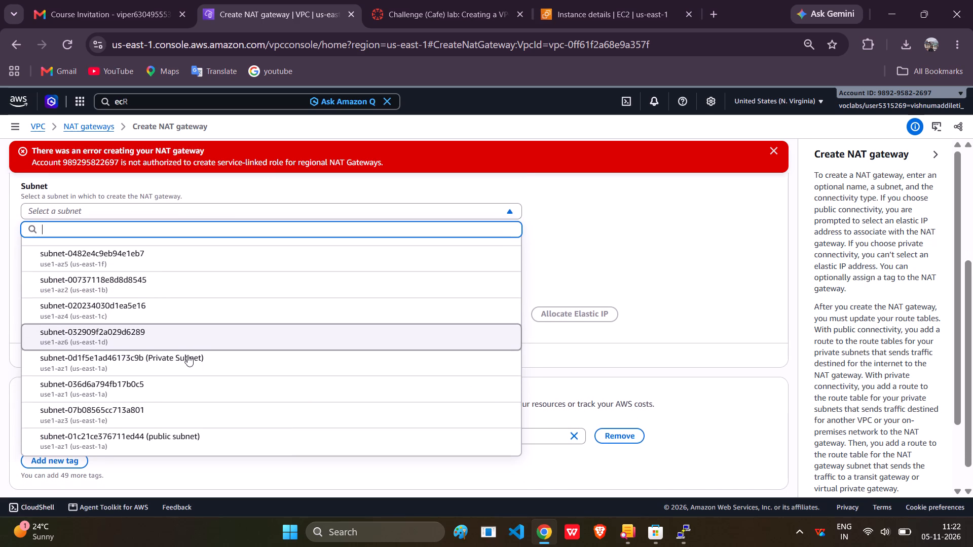
pyautogui.scroll(-1, 188, 355)
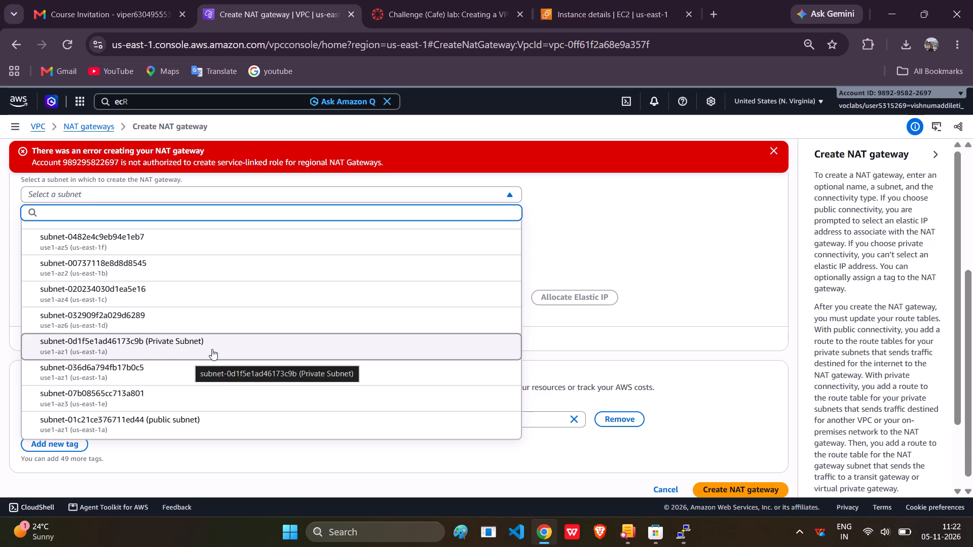
pyautogui.click(172, 431)
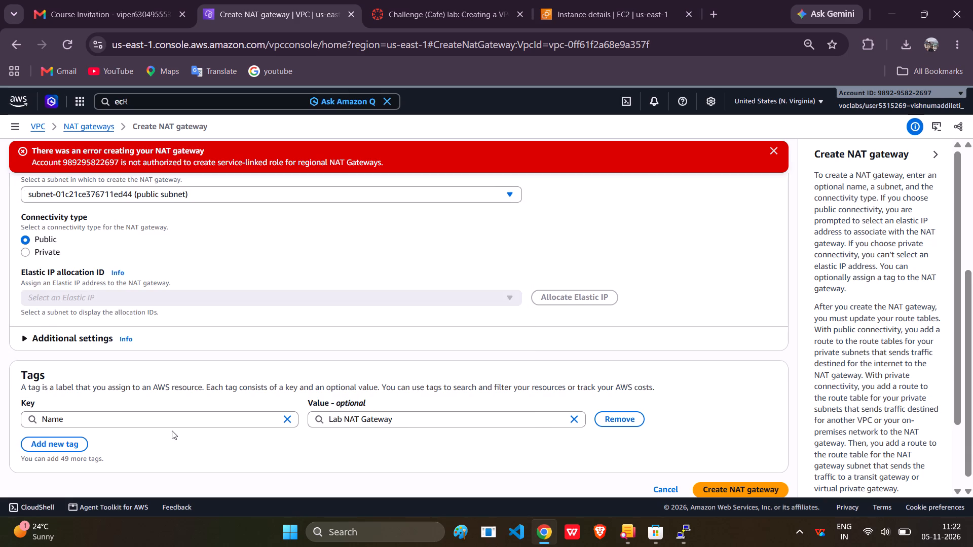
# Allocate a new Elastic IP for the gateway and create the public Lab NAT Gateway.
pyautogui.click(258, 293)
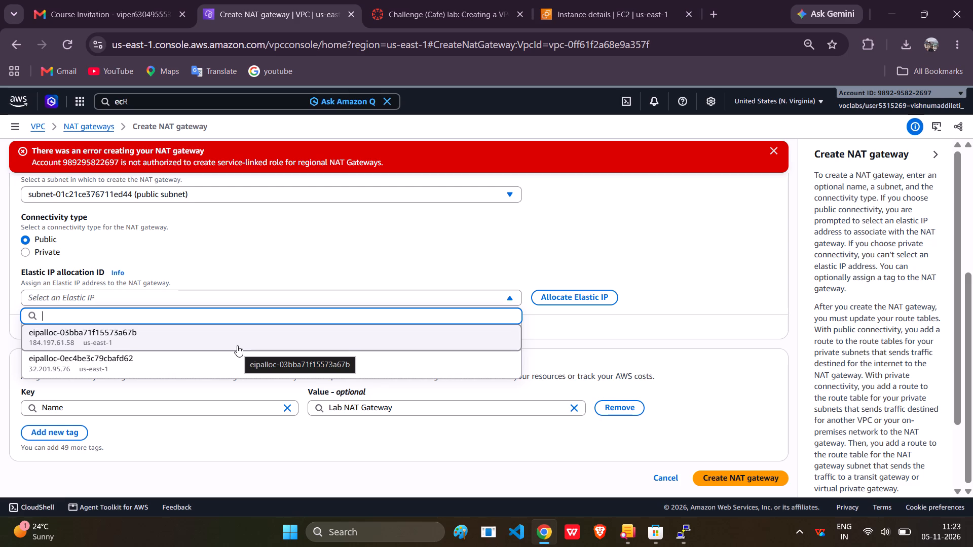
pyautogui.click(579, 297)
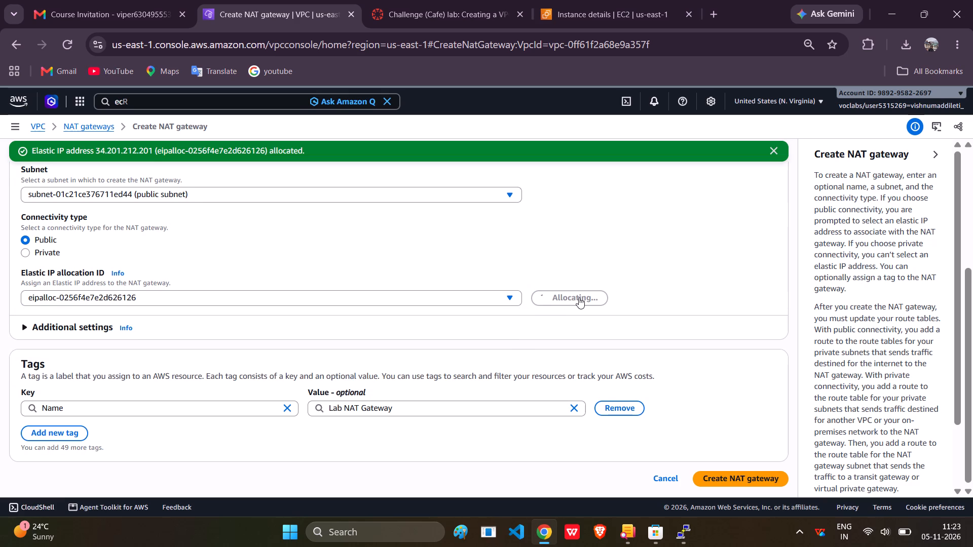
pyautogui.scroll(-1, 579, 297)
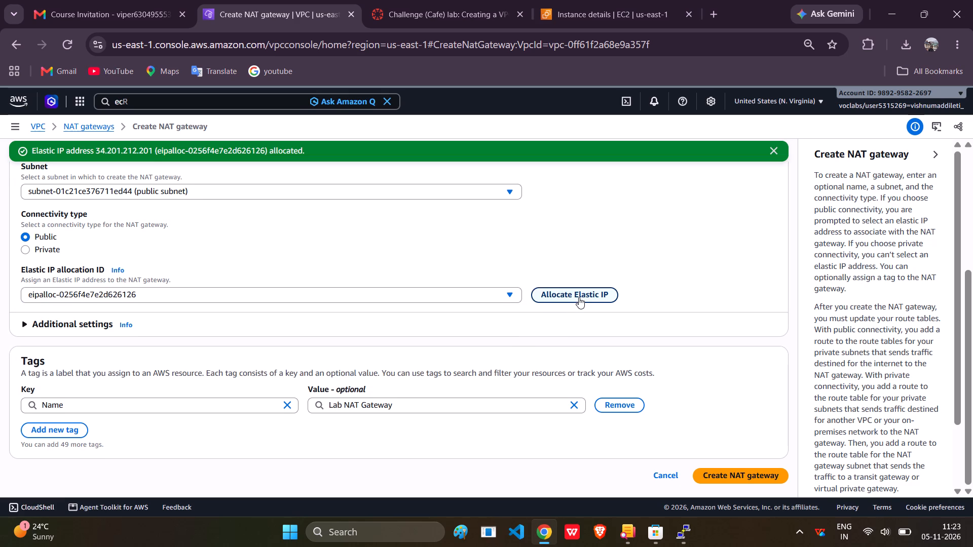
pyautogui.click(734, 474)
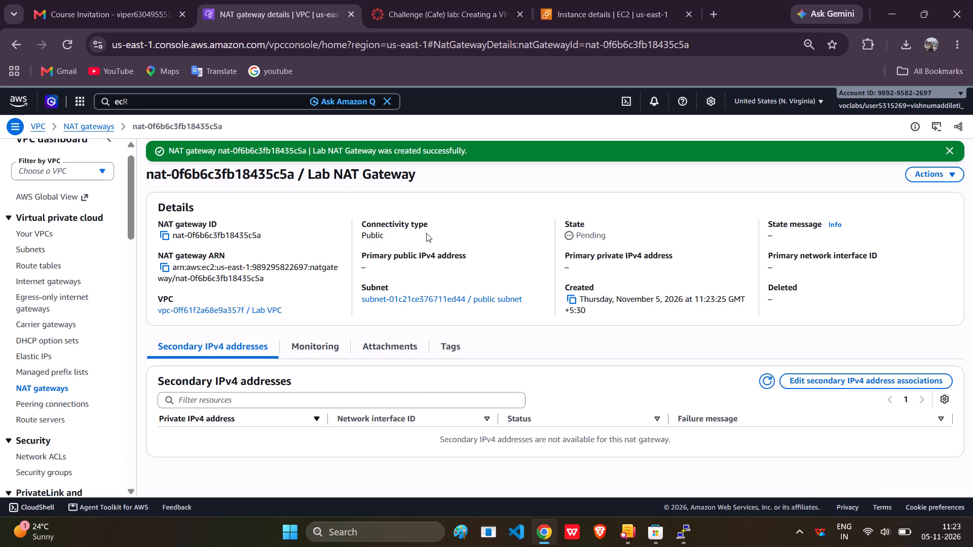
# Reload the Lab NAT Gateway's details page to check its state.
pyautogui.click(63, 42)
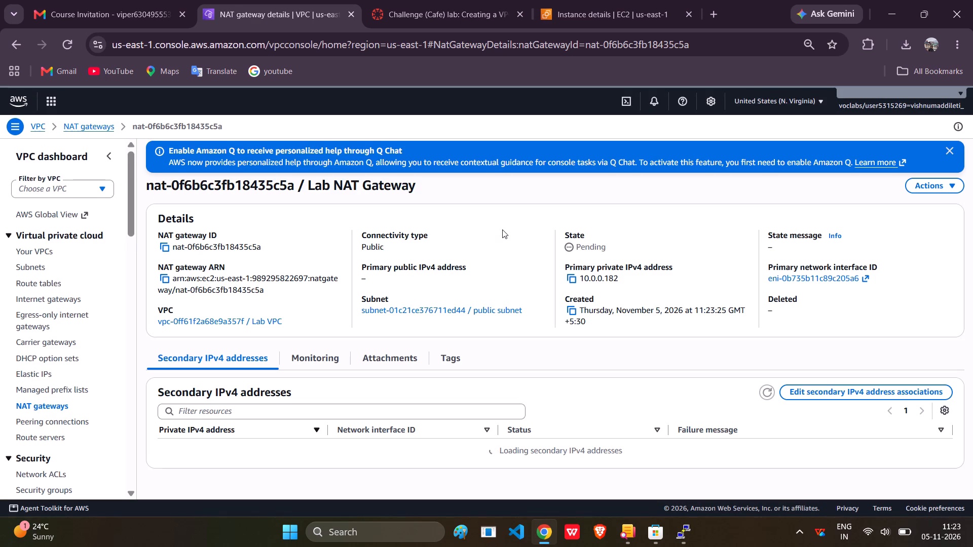
pyautogui.scroll(-1, 502, 229)
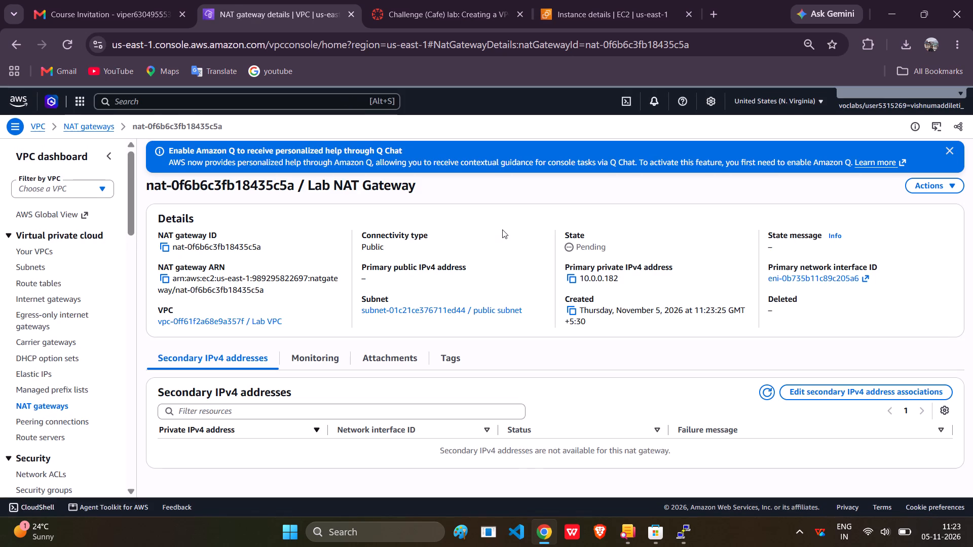
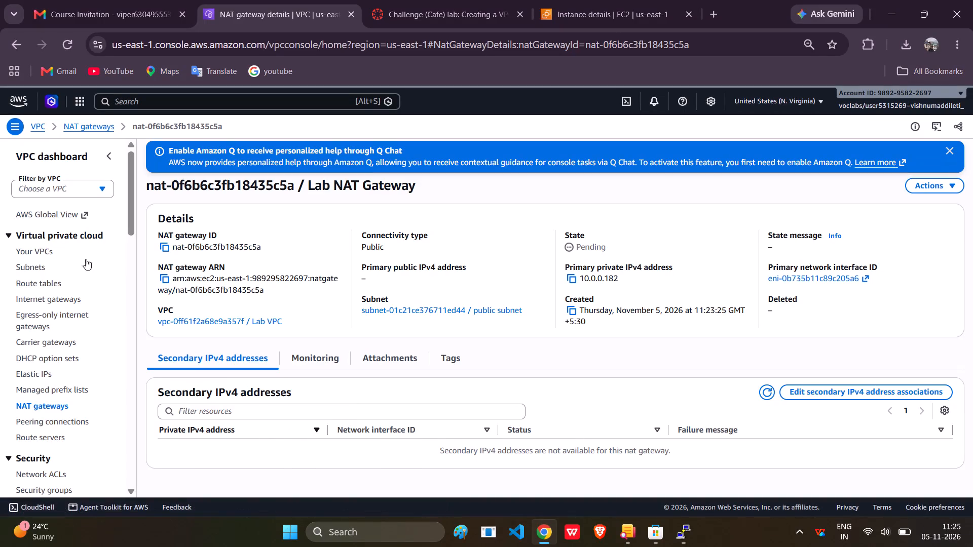
# Open the route table belonging to Lab VPC and start editing its routes.
pyautogui.click(32, 284)
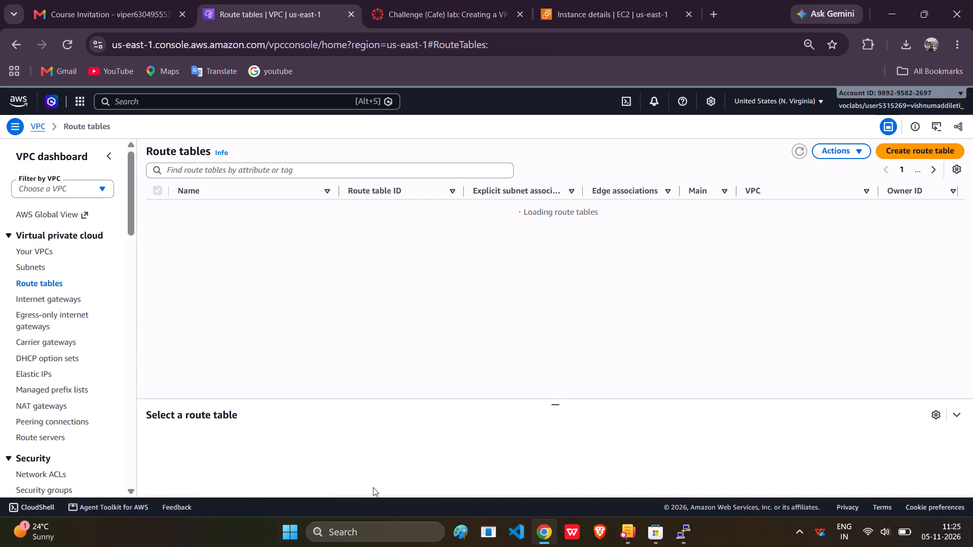
pyautogui.click(69, 47)
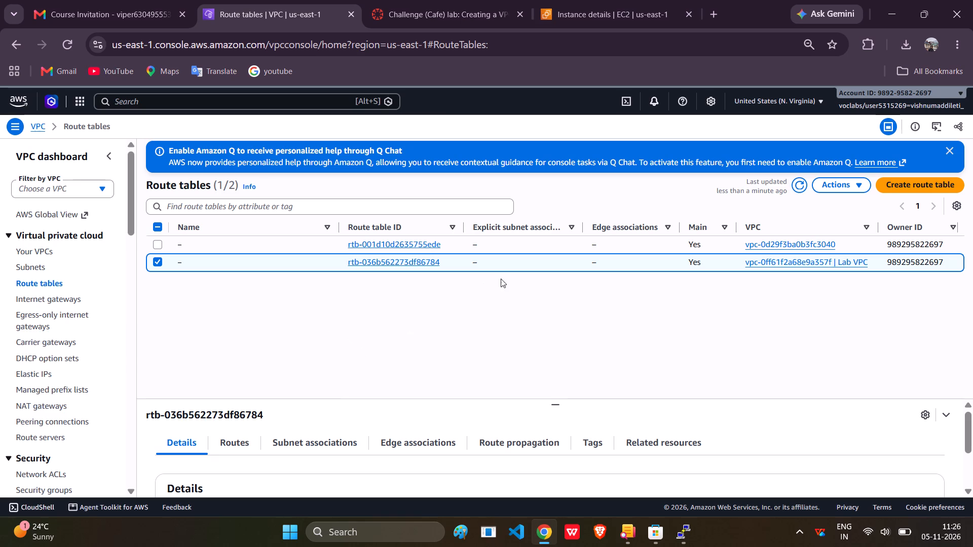
pyautogui.click(416, 260)
pyautogui.scroll(-1, 416, 260)
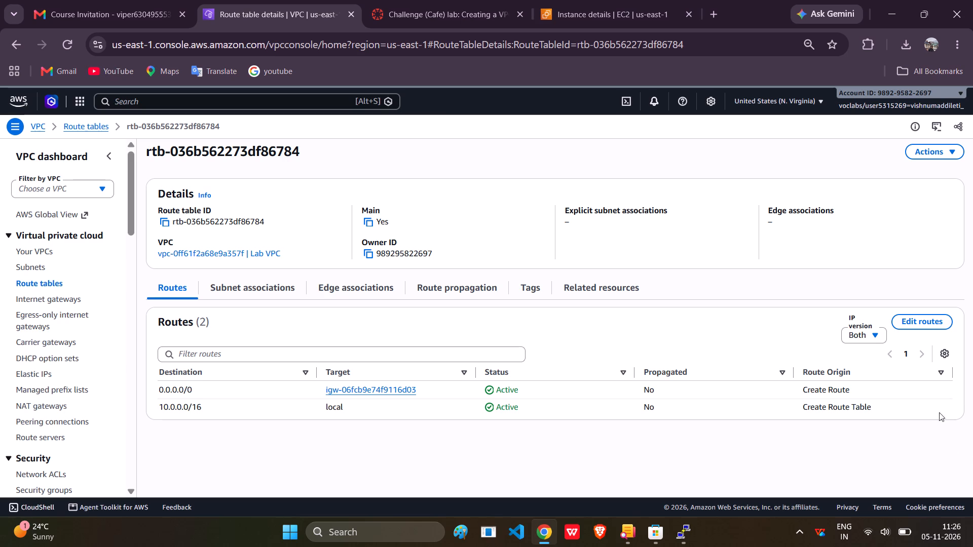
pyautogui.click(917, 324)
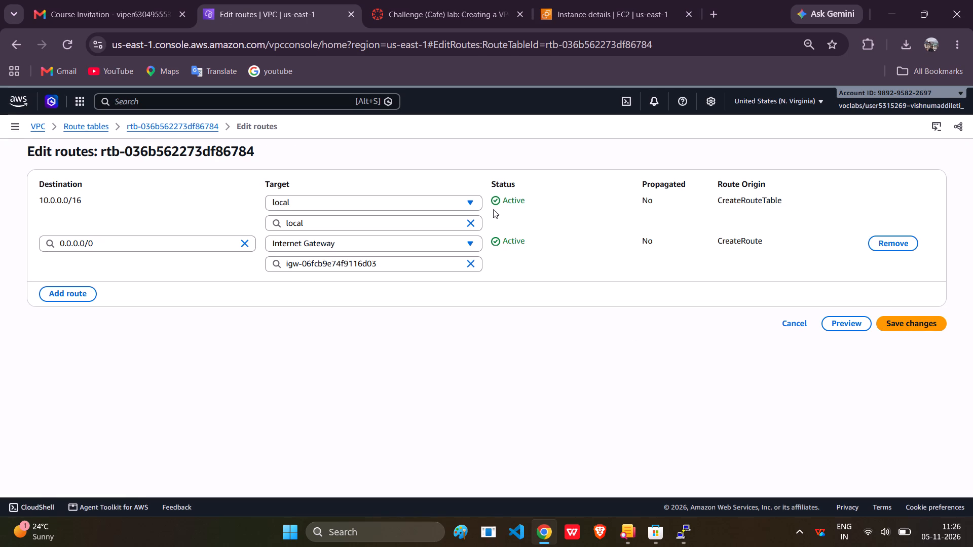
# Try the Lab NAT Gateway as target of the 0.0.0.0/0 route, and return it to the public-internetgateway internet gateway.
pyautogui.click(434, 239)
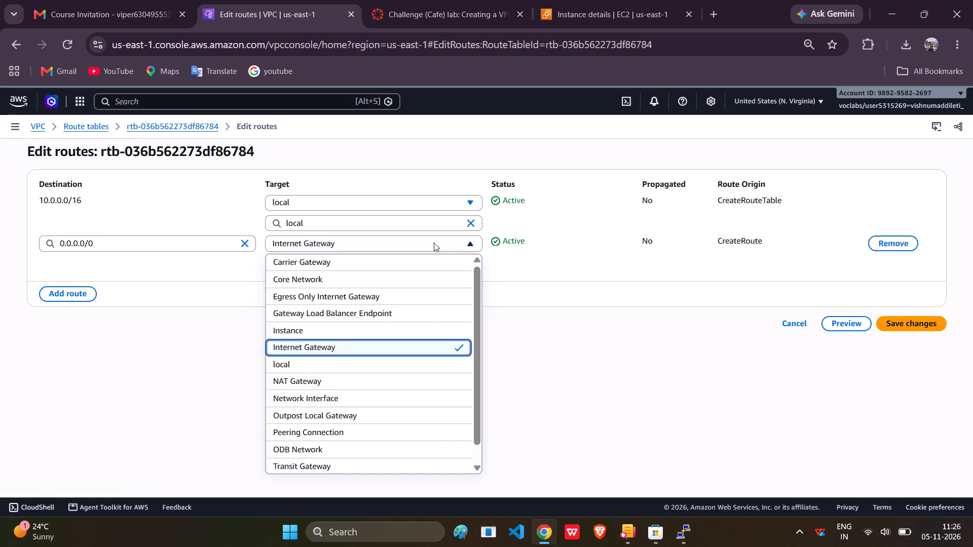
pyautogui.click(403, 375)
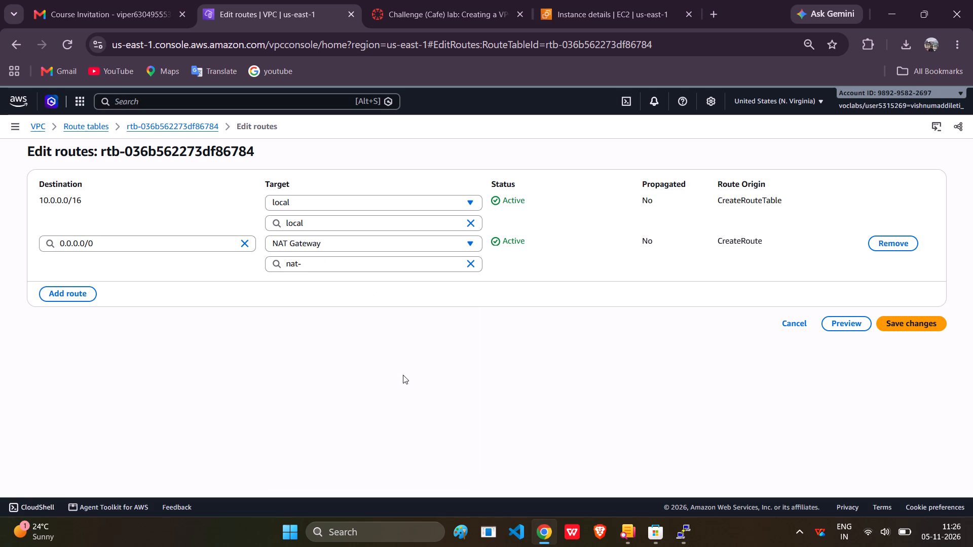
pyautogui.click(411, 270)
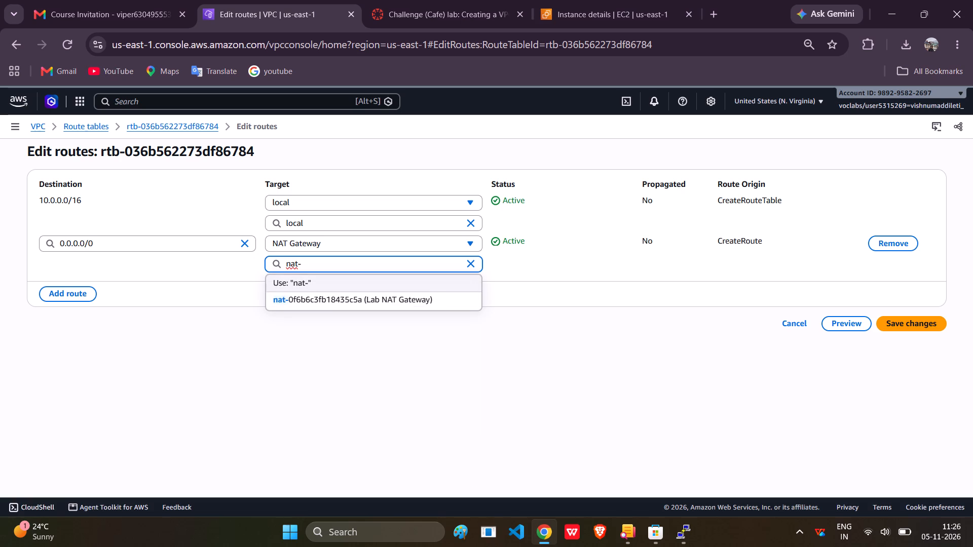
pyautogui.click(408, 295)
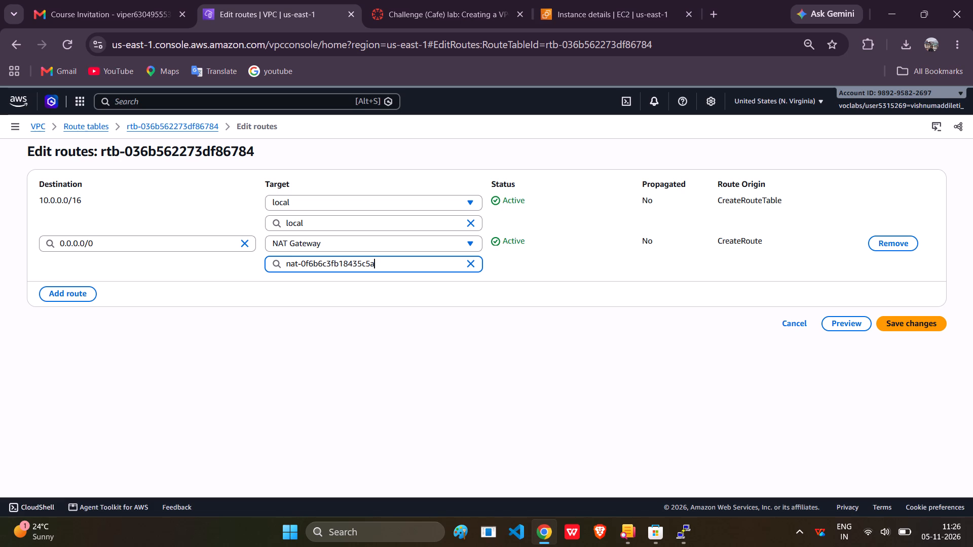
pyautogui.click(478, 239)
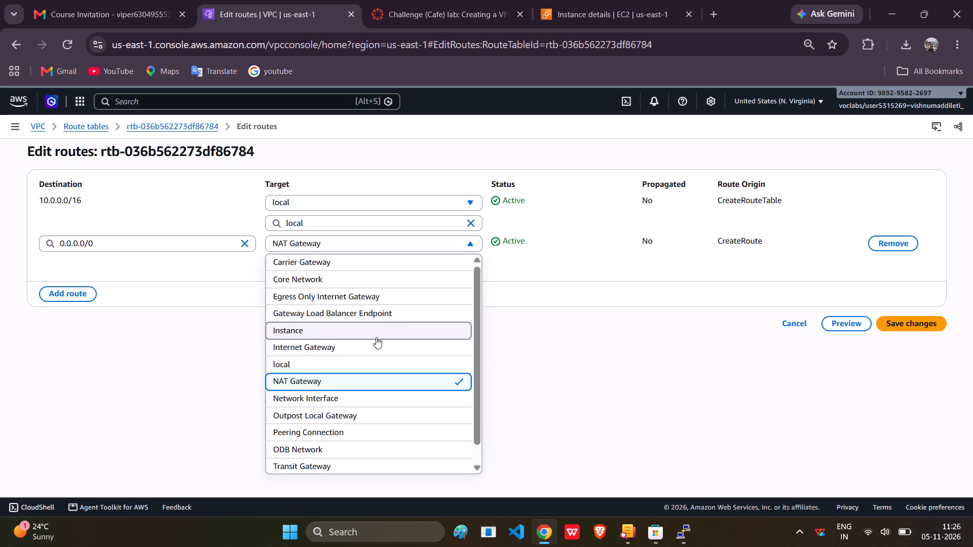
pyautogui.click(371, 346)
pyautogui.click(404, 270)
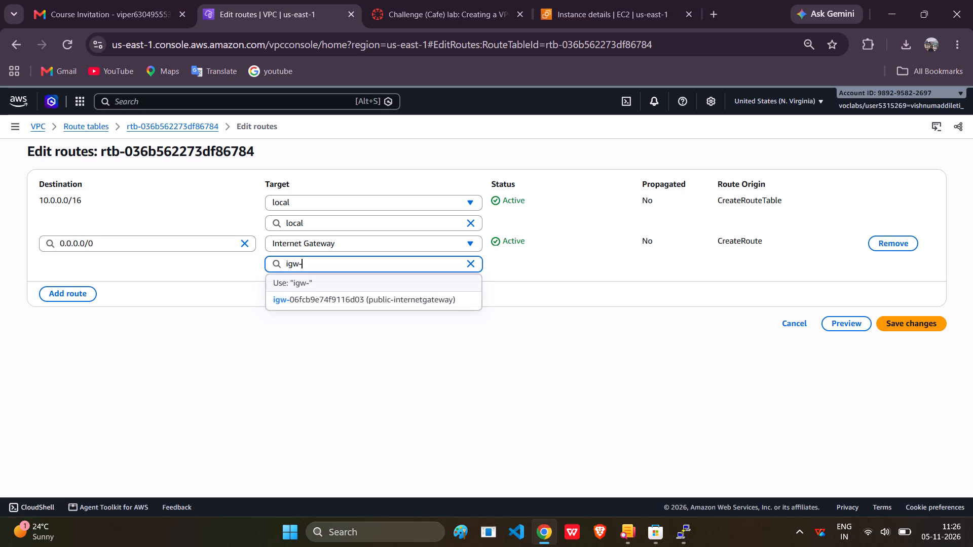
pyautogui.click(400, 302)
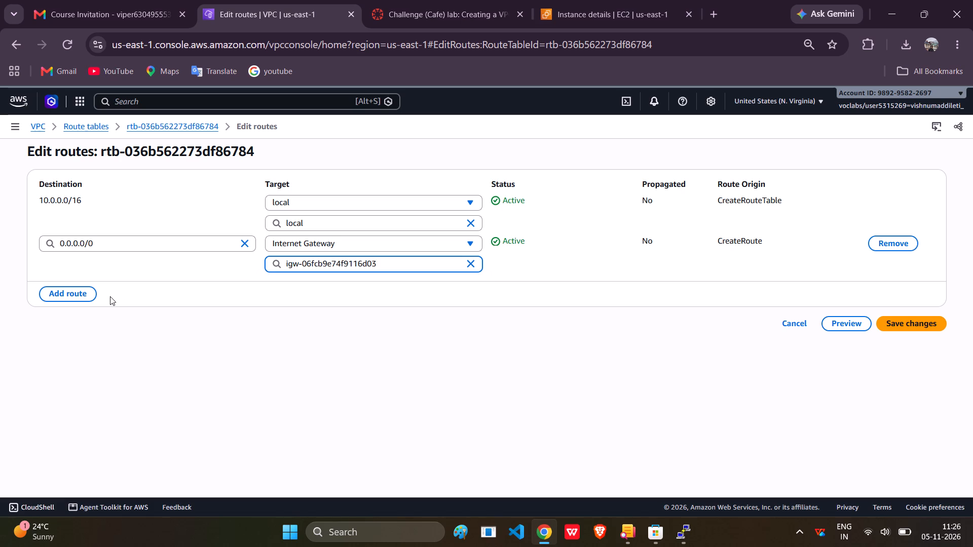
# Add a second route with destination 0.0.0.0/0 targeting the Lab NAT Gateway, and try to save the changes.
pyautogui.click(86, 296)
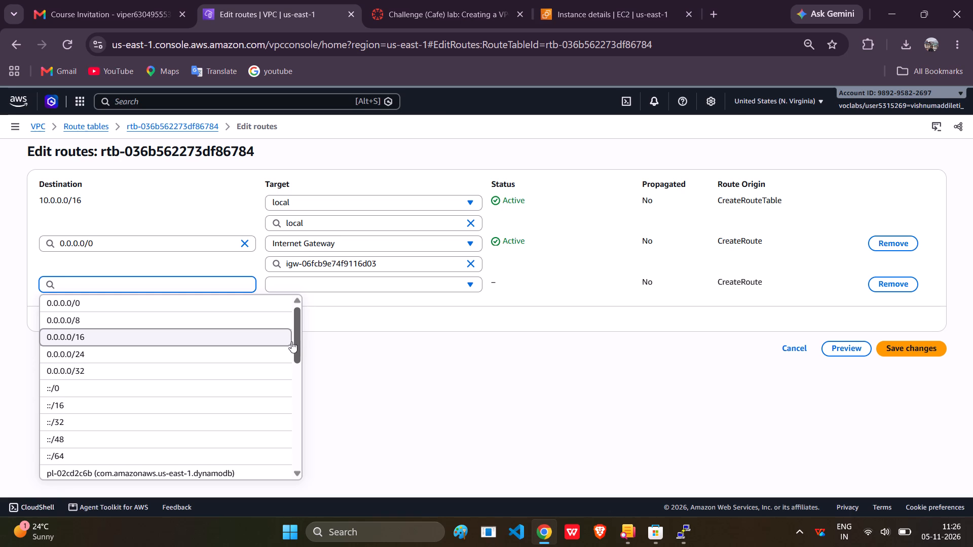
pyautogui.click(213, 293)
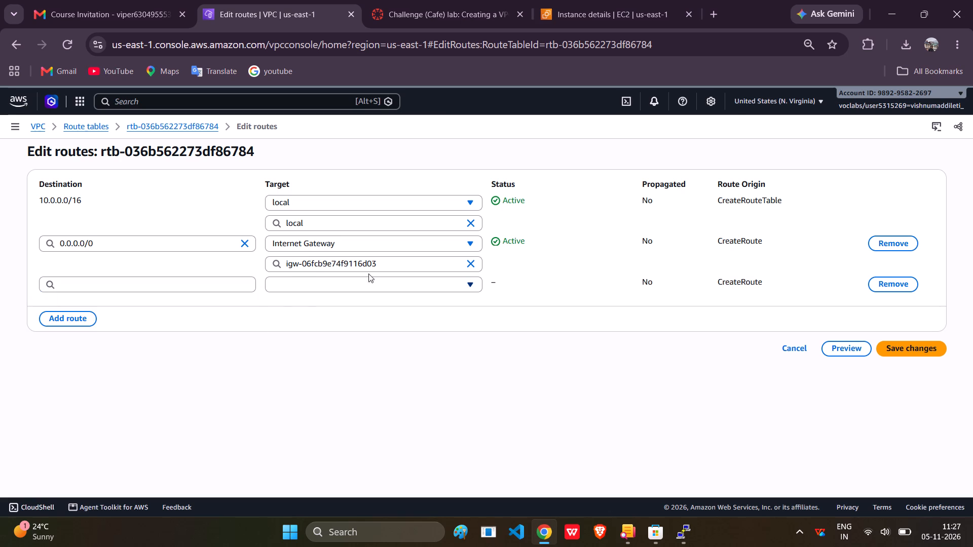
pyautogui.moveTo(216, 280); pyautogui.dragTo(200, 304)
pyautogui.click(200, 304)
pyautogui.click(321, 277)
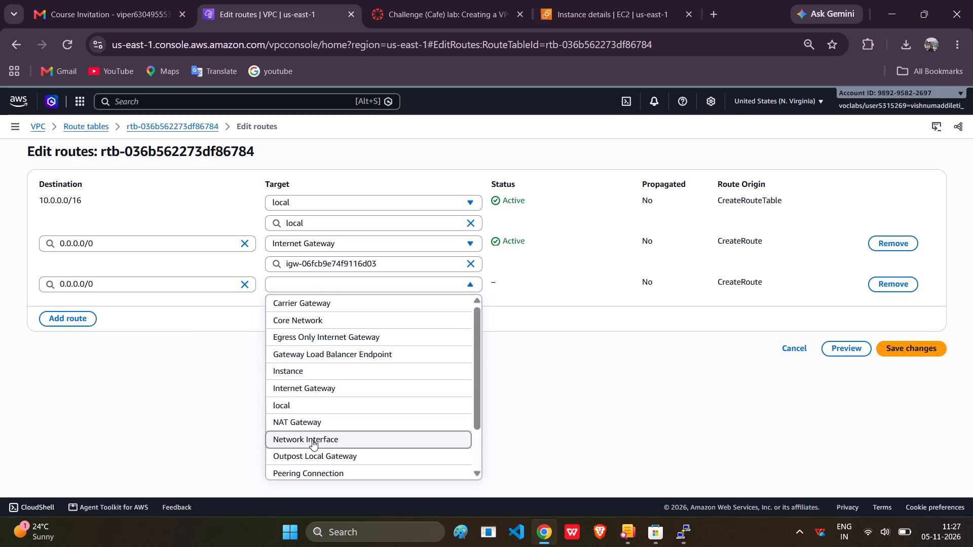
pyautogui.click(319, 421)
pyautogui.click(370, 309)
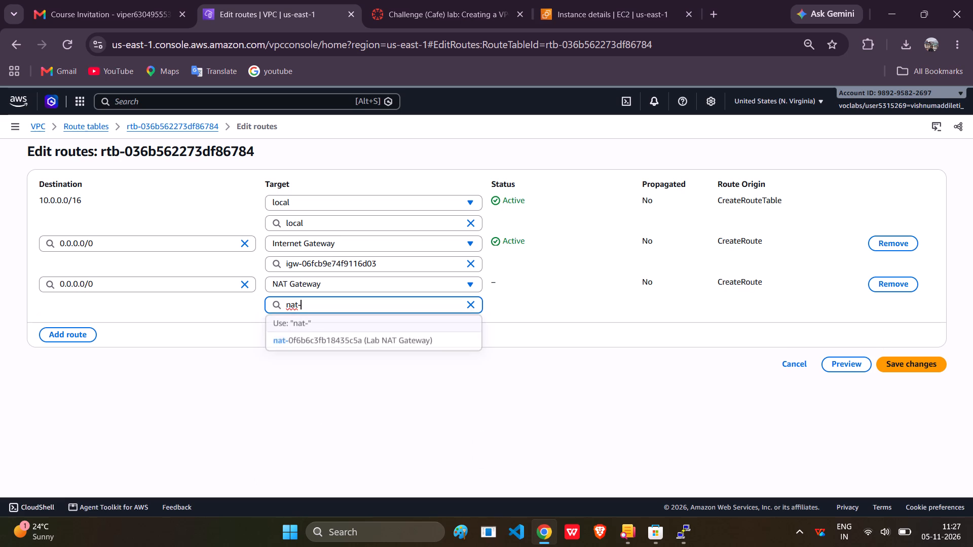
pyautogui.click(363, 347)
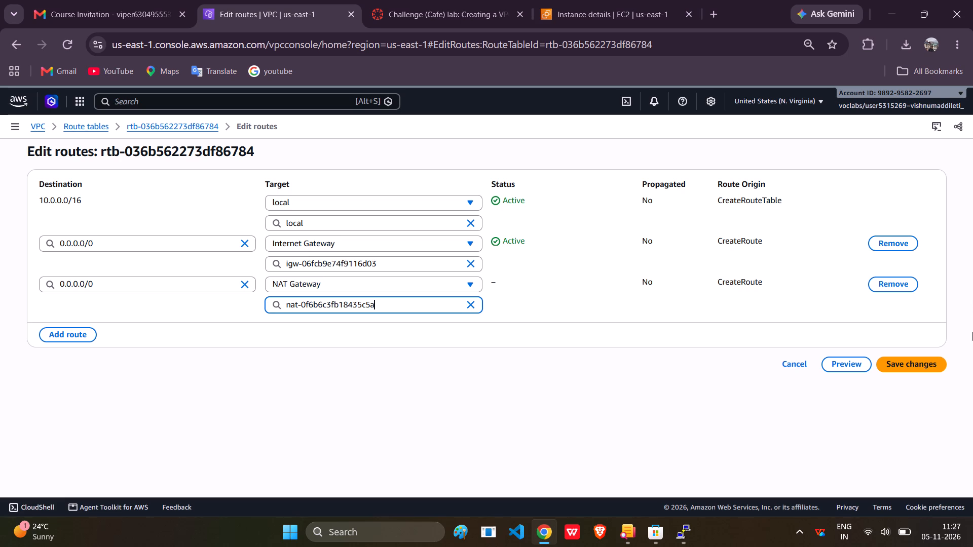
pyautogui.moveTo(924, 351); pyautogui.dragTo(923, 356)
pyautogui.click(923, 356)
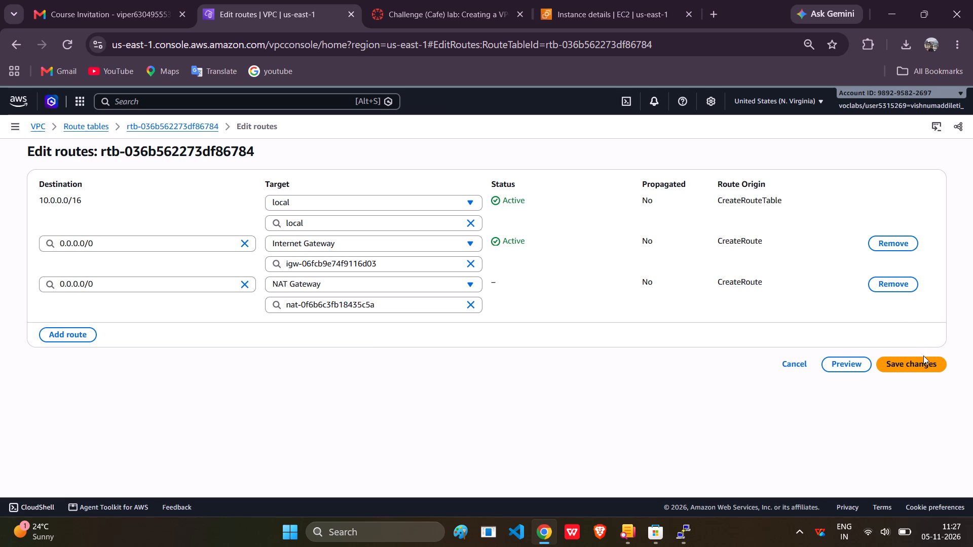
pyautogui.click(920, 363)
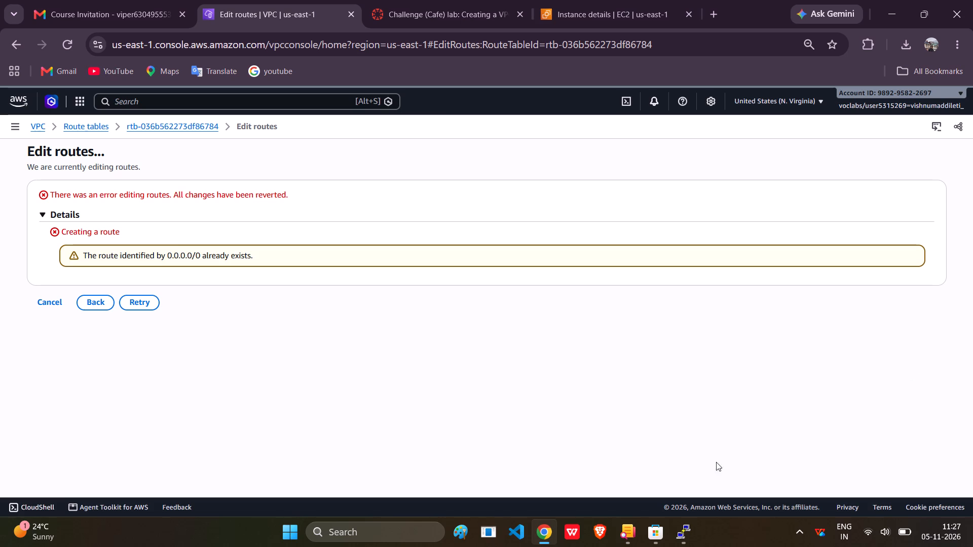
# Go back to the route editor, set the NAT Gateway route's destination to 0.0.0.0/8, and save the changes.
pyautogui.click(103, 305)
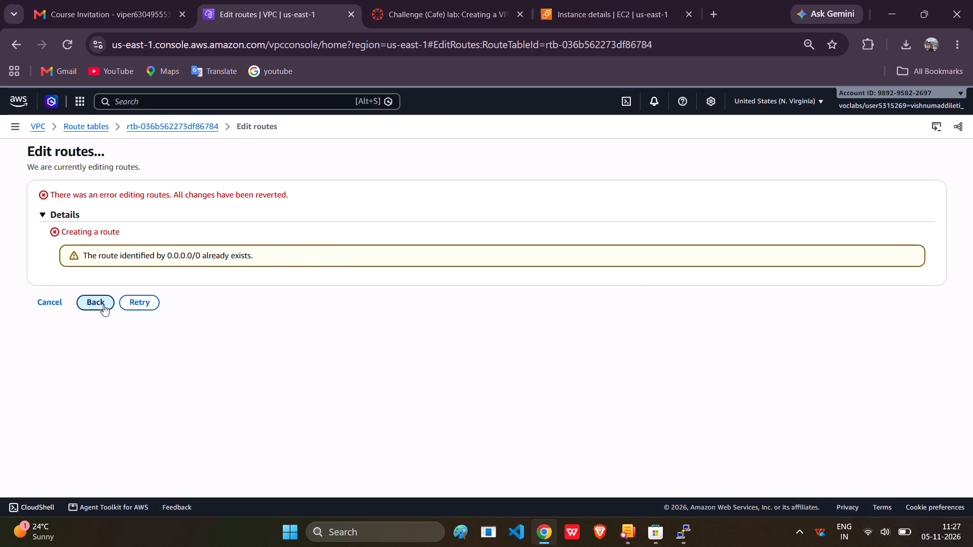
pyautogui.click(166, 289)
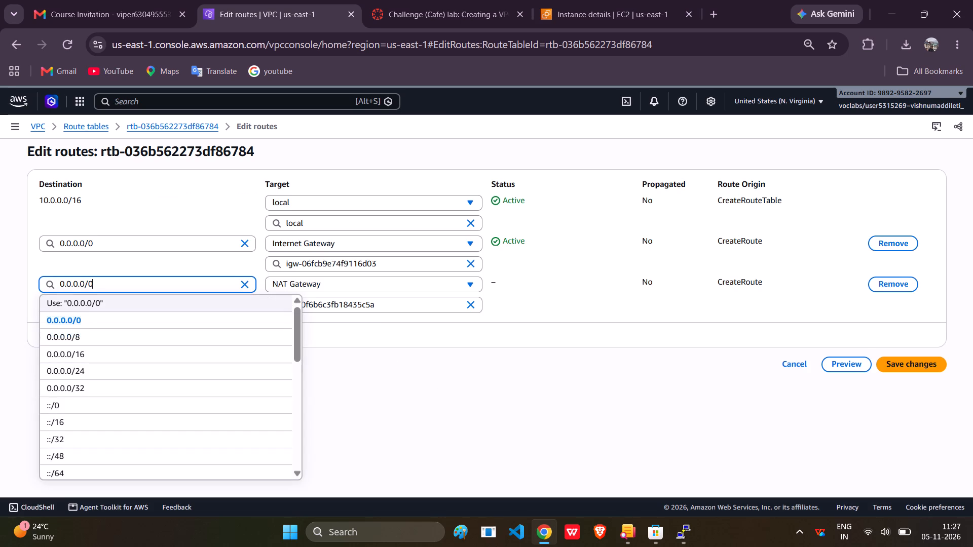
pyautogui.click(132, 343)
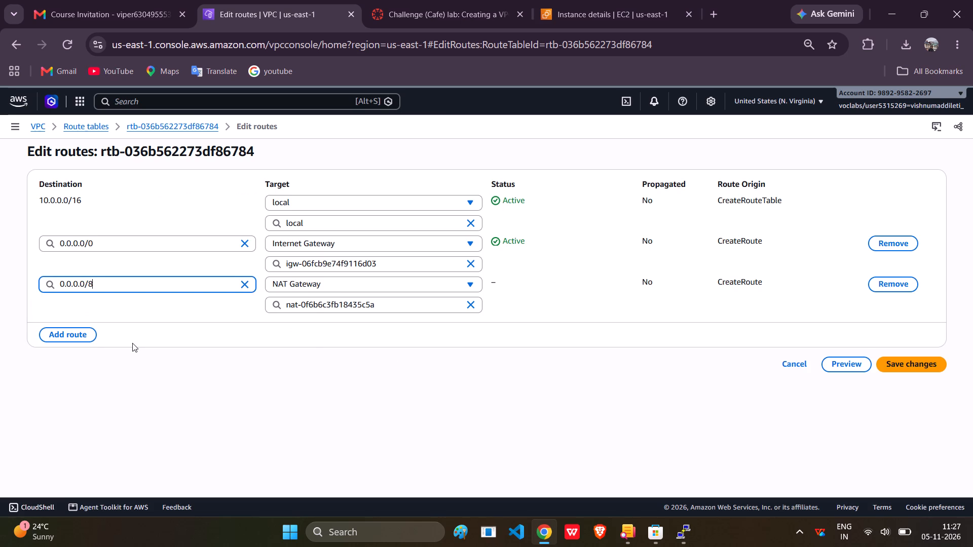
pyautogui.click(912, 363)
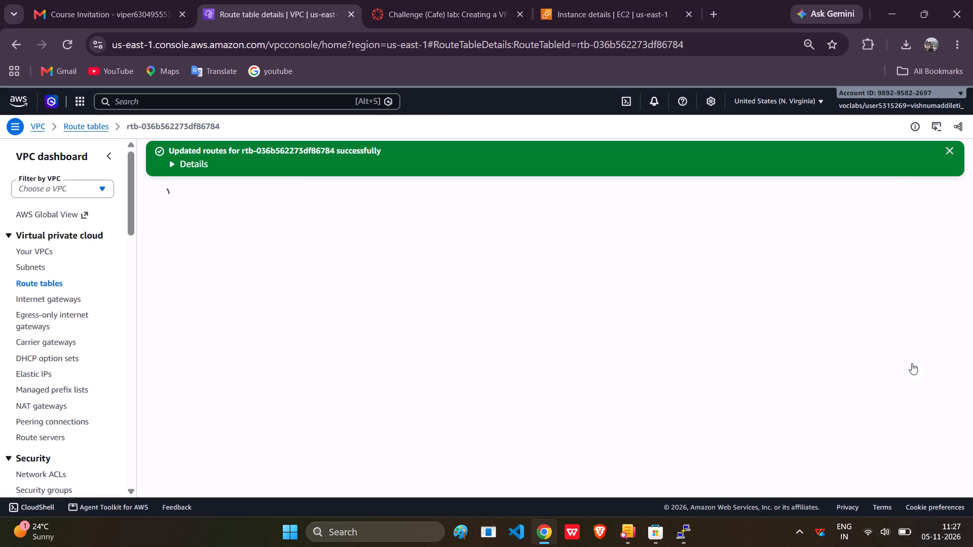
pyautogui.scroll(-2, 912, 363)
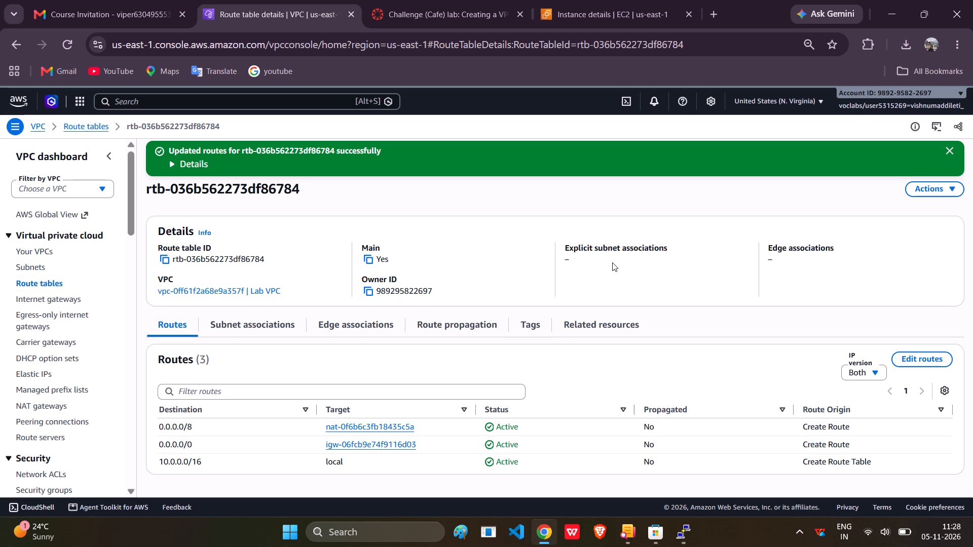
# Read the lab instructions from Task 6, creating the private-subnet EC2 instance, through Task 10, testing the custom network ACL.
pyautogui.click(465, 0)
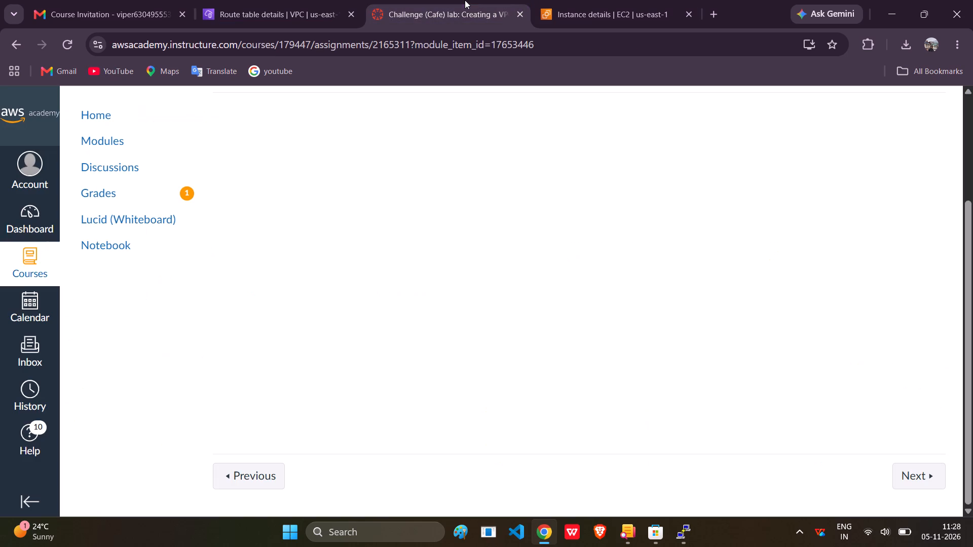
pyautogui.scroll(-4, 447, 209)
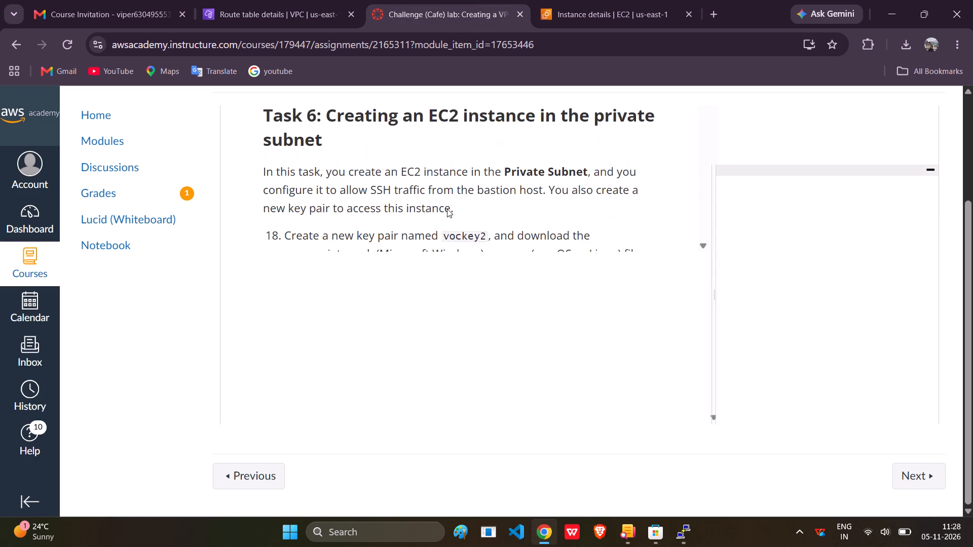
pyautogui.scroll(-3, 447, 209)
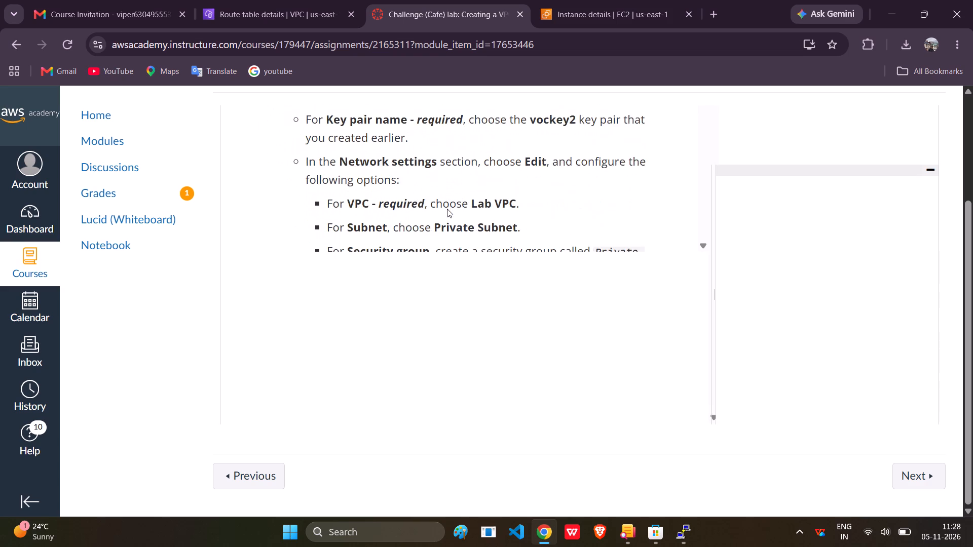
pyautogui.scroll(-4, 447, 209)
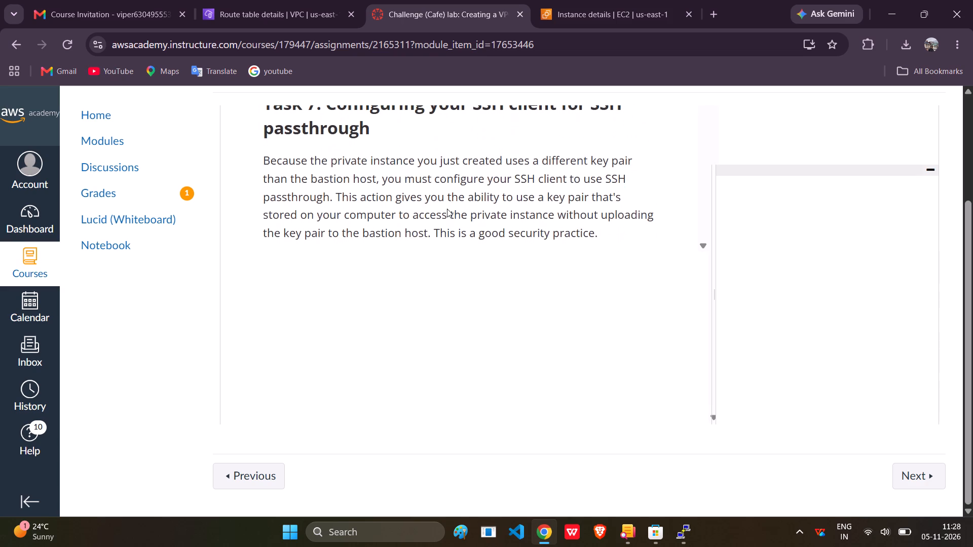
pyautogui.scroll(-4, 447, 209)
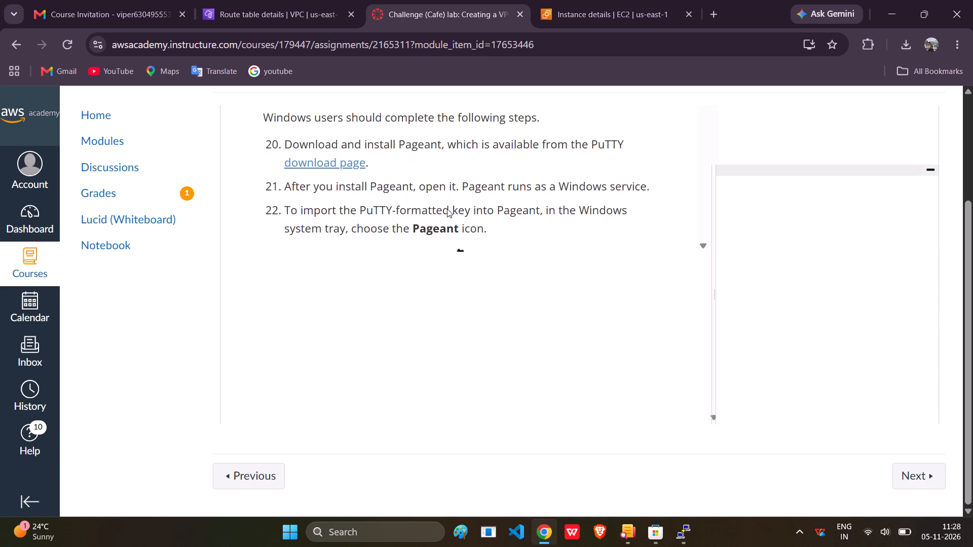
pyautogui.scroll(-6, 447, 209)
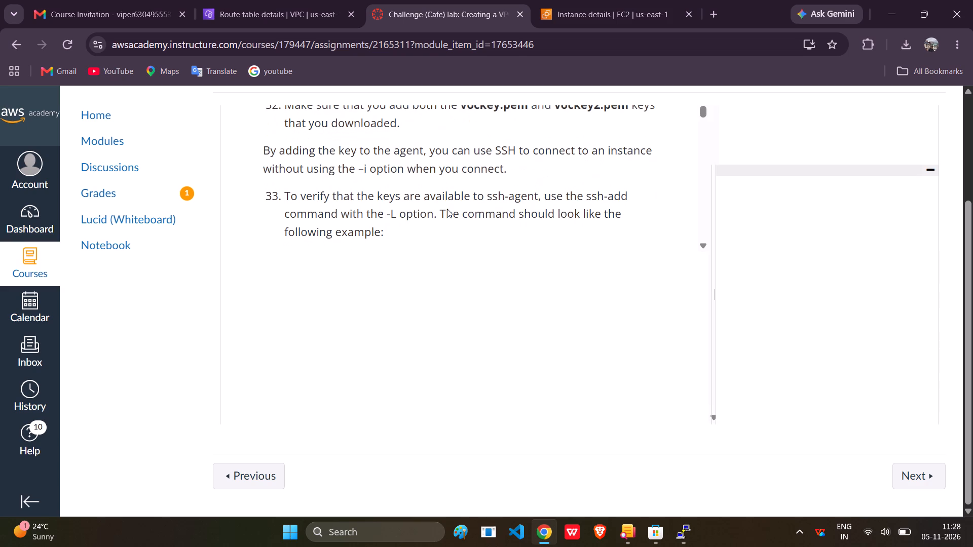
pyautogui.scroll(-1, 447, 209)
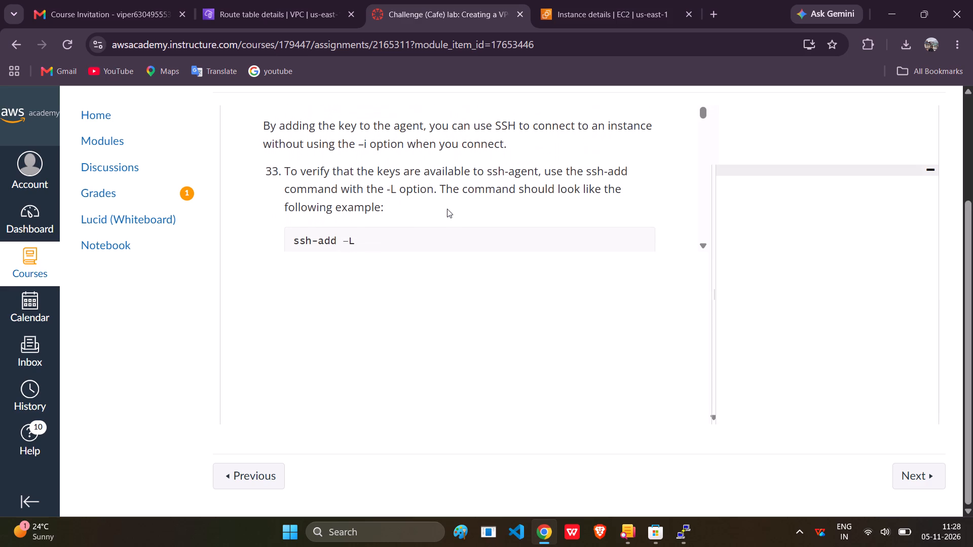
pyautogui.scroll(-3, 447, 209)
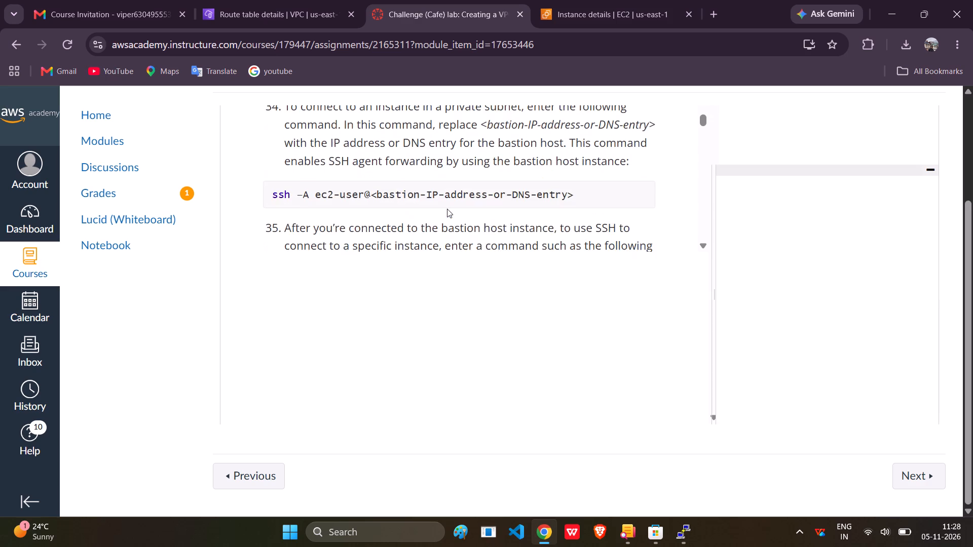
pyautogui.scroll(-4, 447, 209)
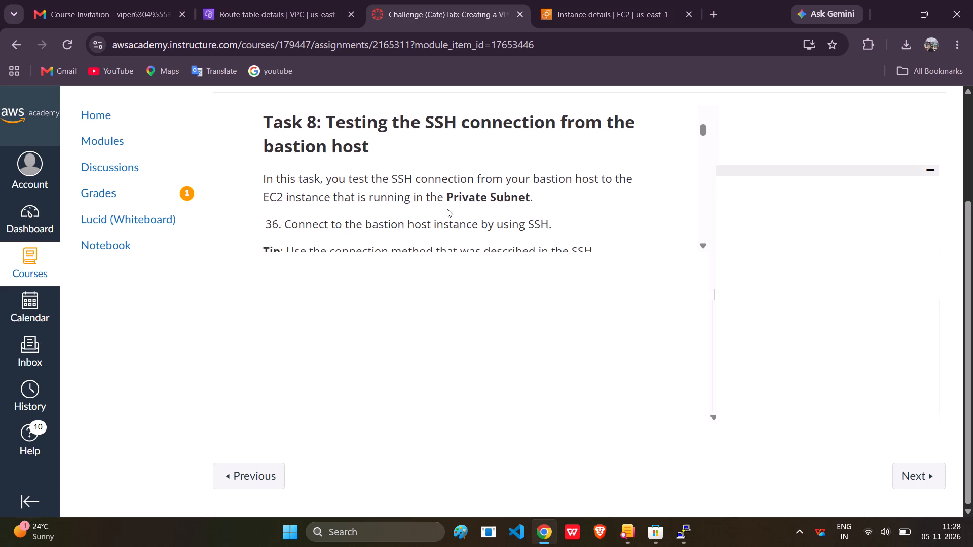
pyautogui.scroll(-5, 447, 209)
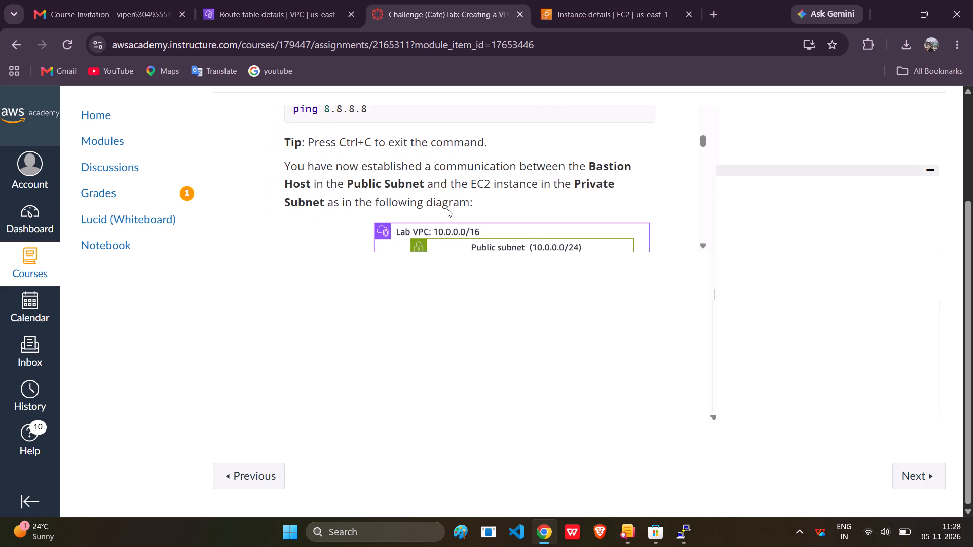
pyautogui.scroll(-4, 447, 209)
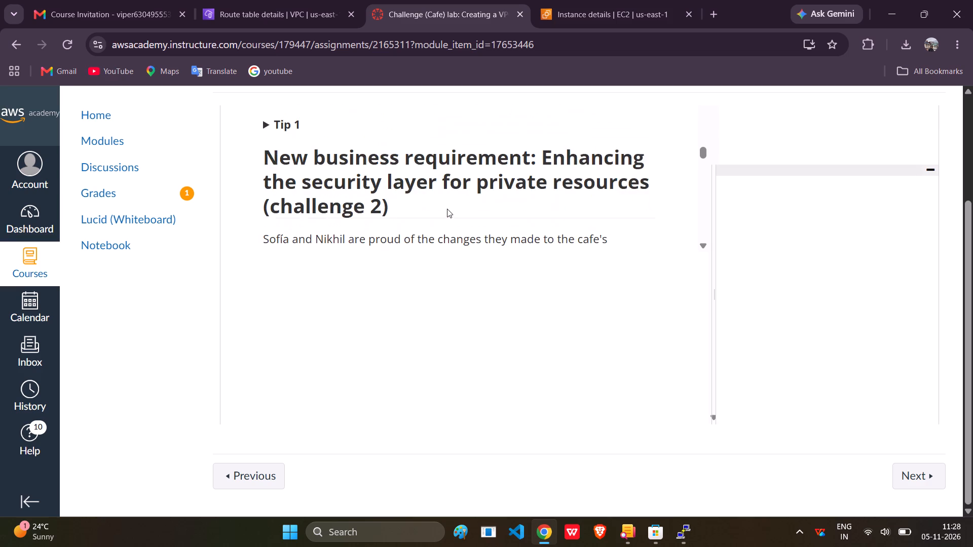
pyautogui.scroll(-5, 447, 209)
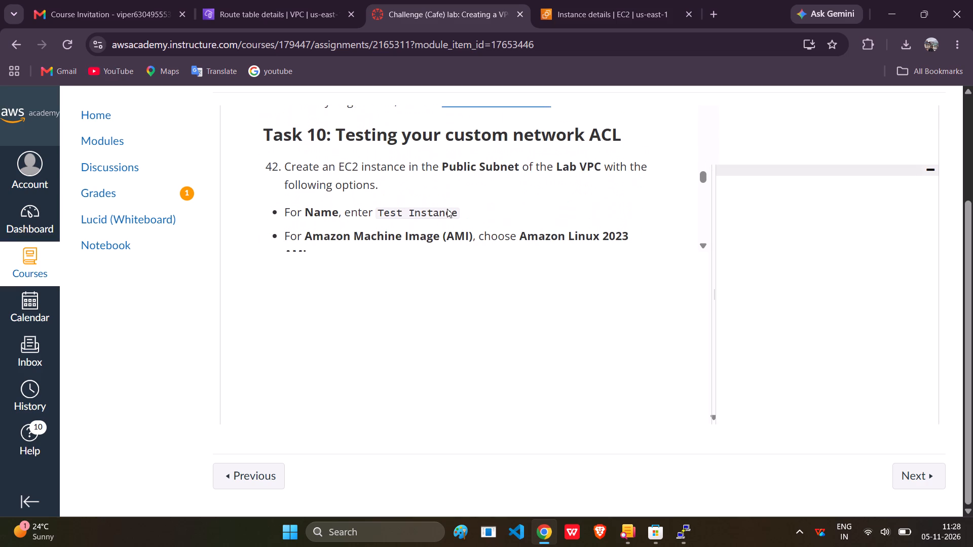
pyautogui.scroll(-4, 447, 209)
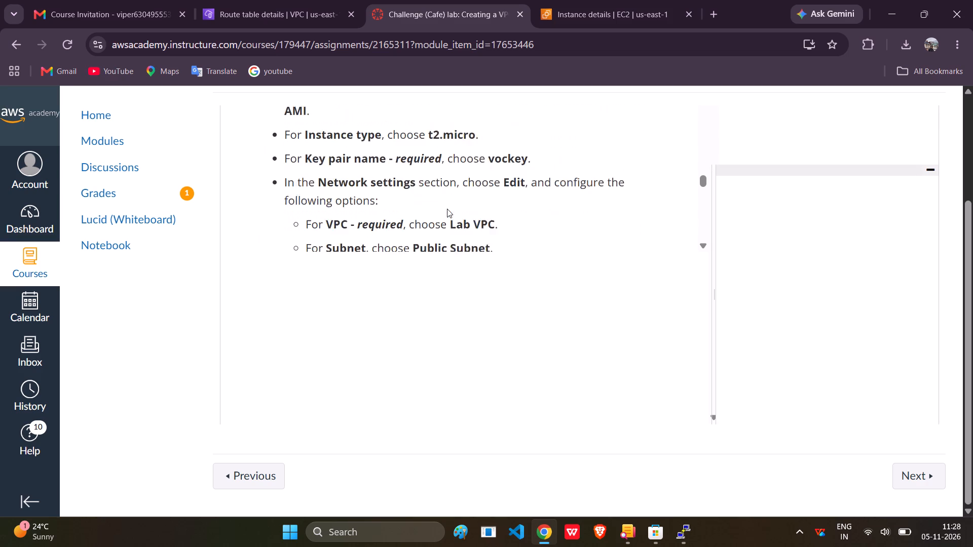
pyautogui.scroll(-3, 447, 209)
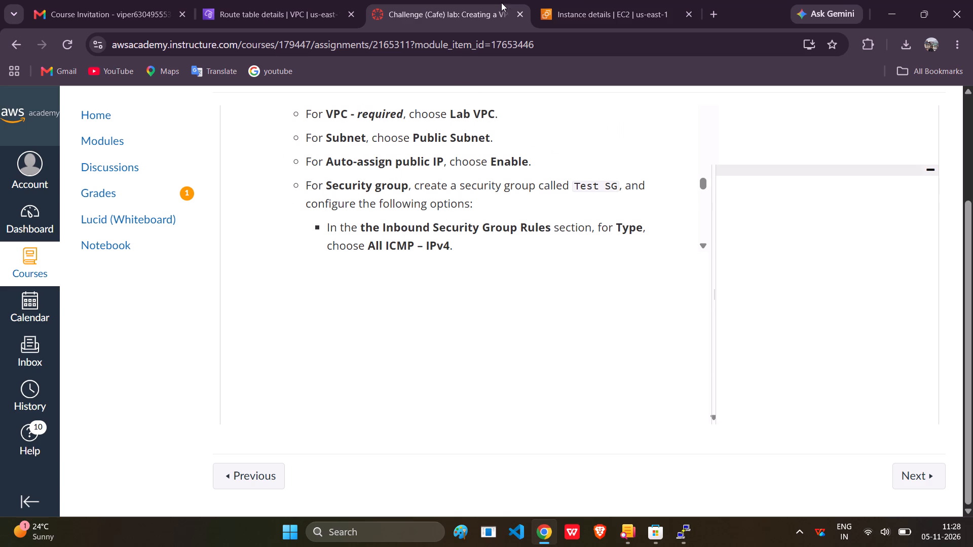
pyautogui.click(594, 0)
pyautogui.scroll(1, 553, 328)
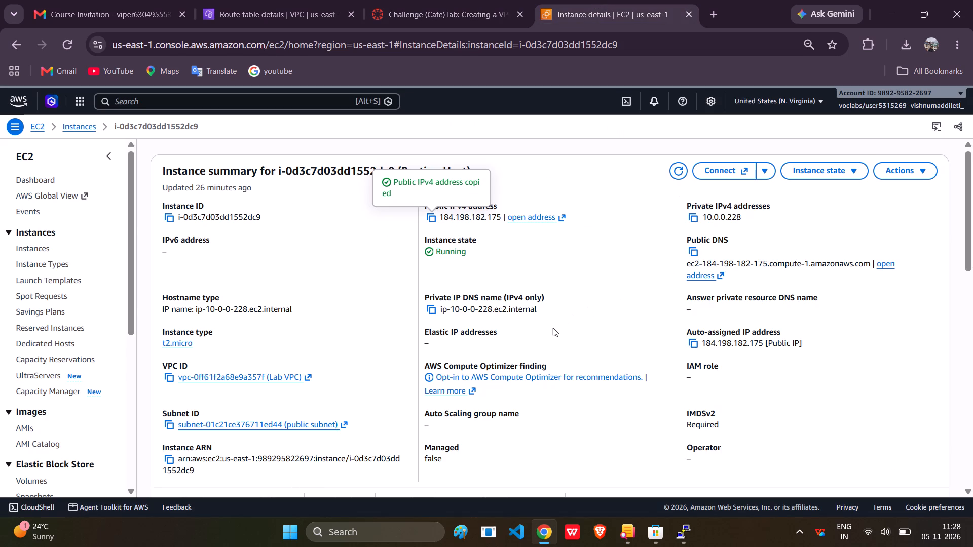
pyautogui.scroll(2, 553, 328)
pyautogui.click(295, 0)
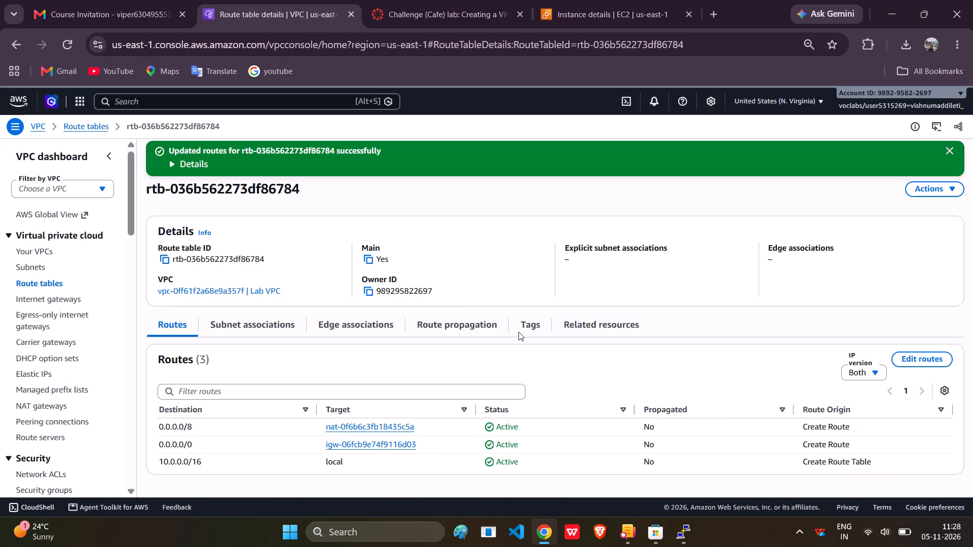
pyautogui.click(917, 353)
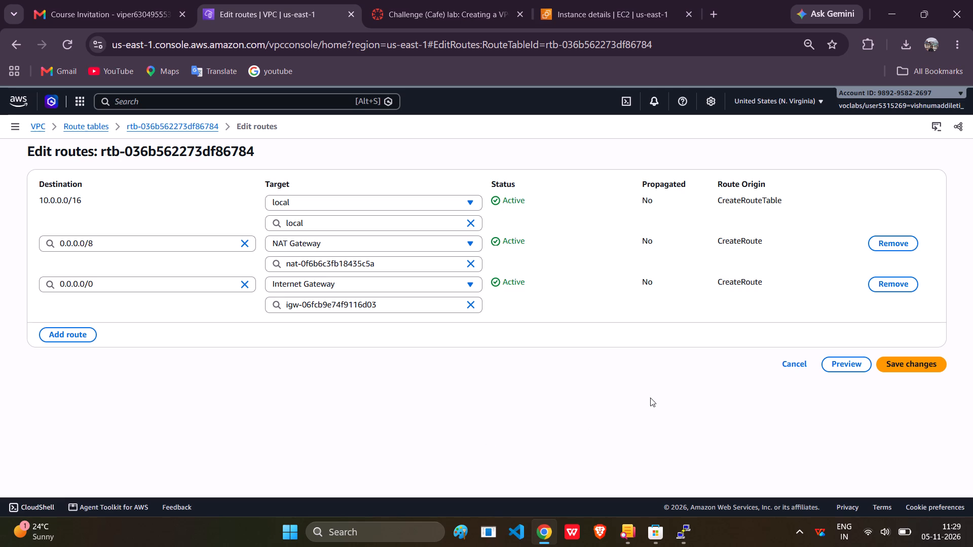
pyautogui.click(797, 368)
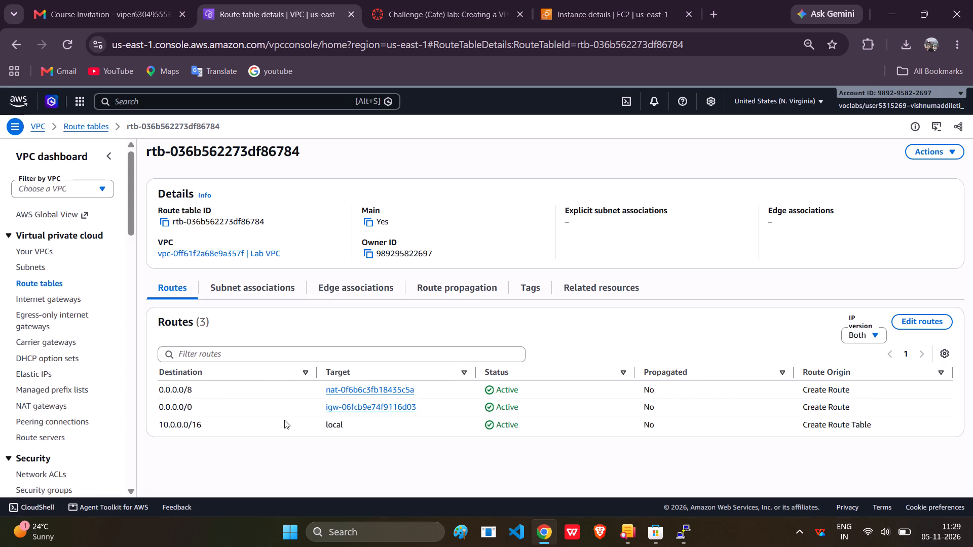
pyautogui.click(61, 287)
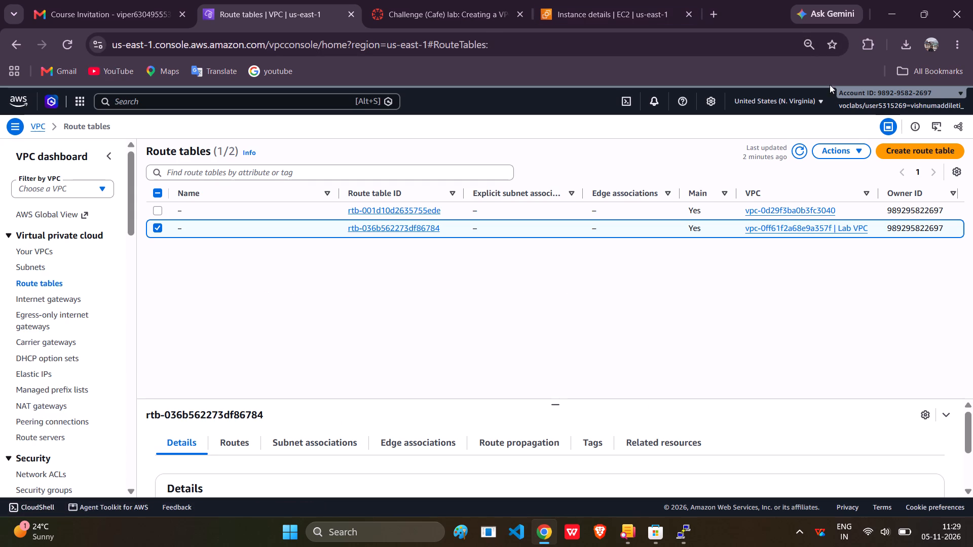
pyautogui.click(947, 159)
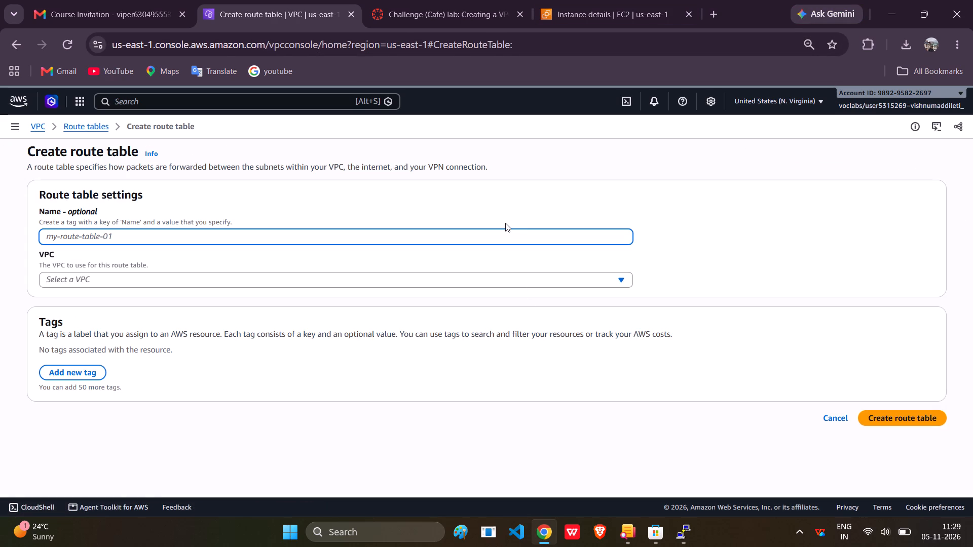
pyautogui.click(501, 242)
# Read the lab instructions through to the end, and reread Tasks 1 to 6, including the route table requirements in Task 5.
pyautogui.click(445, 0)
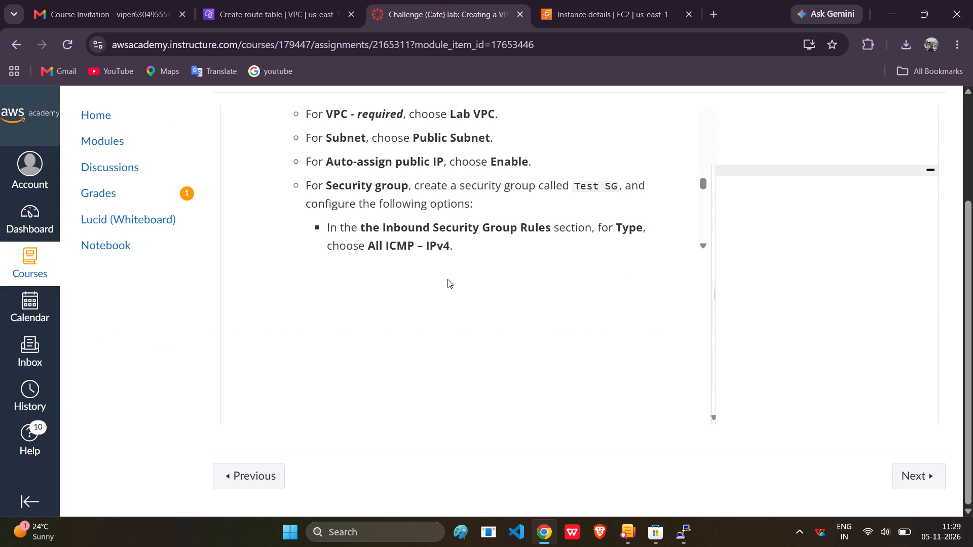
pyautogui.scroll(-6, 462, 231)
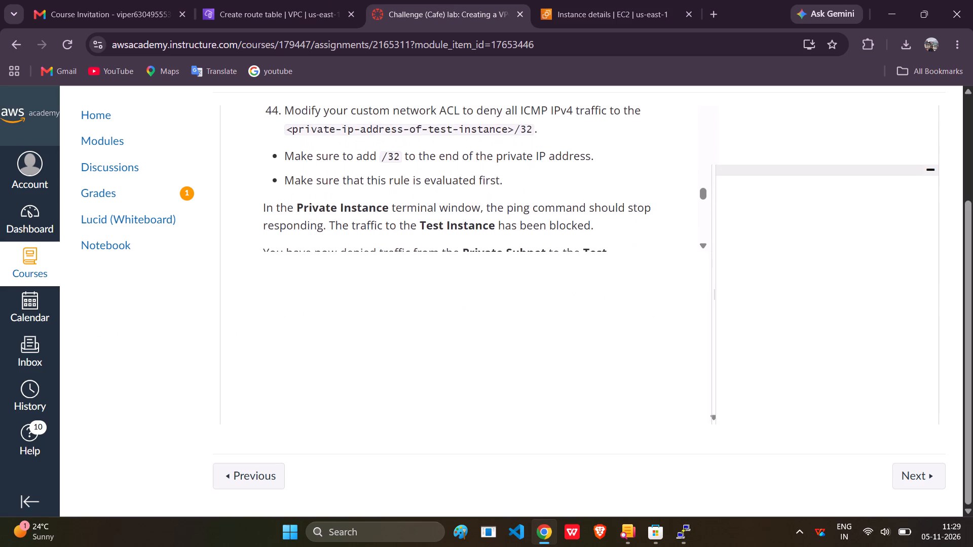
pyautogui.scroll(-7, 462, 231)
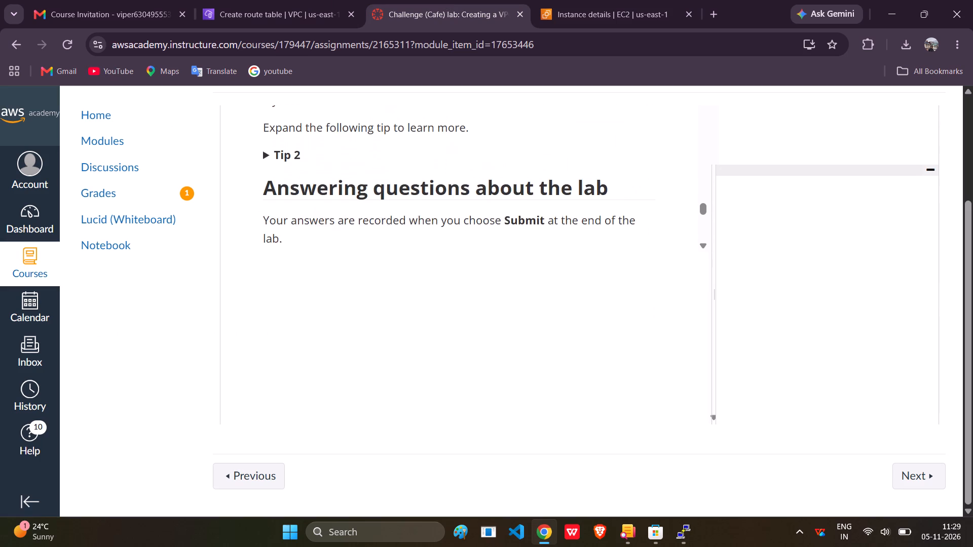
pyautogui.scroll(-5, 462, 231)
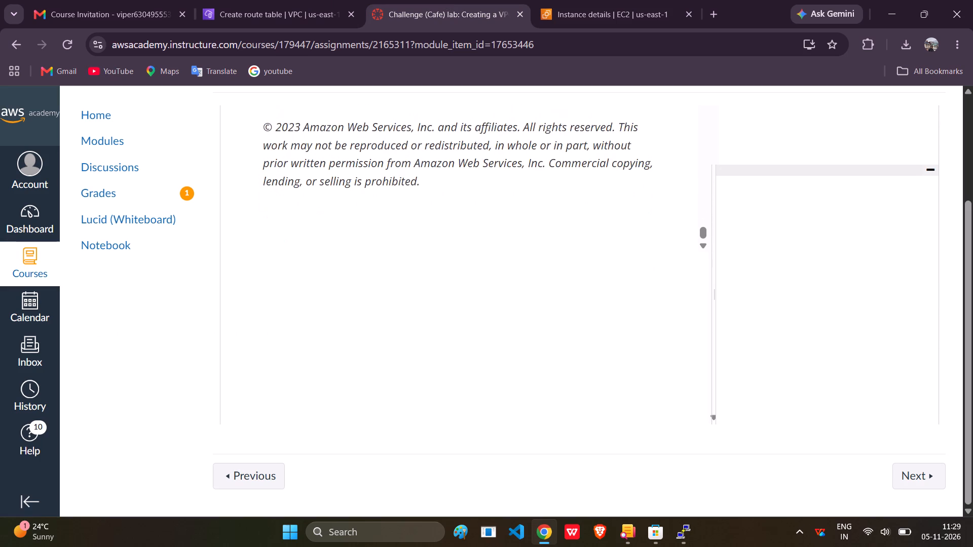
pyautogui.scroll(-1, 462, 231)
pyautogui.scroll(12, 462, 231)
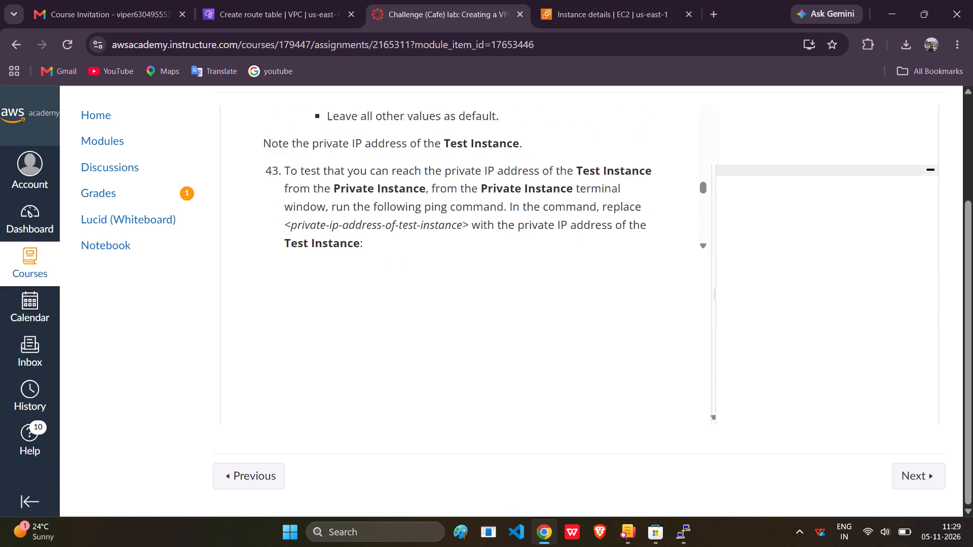
pyautogui.scroll(16, 462, 231)
pyautogui.scroll(-5, 462, 231)
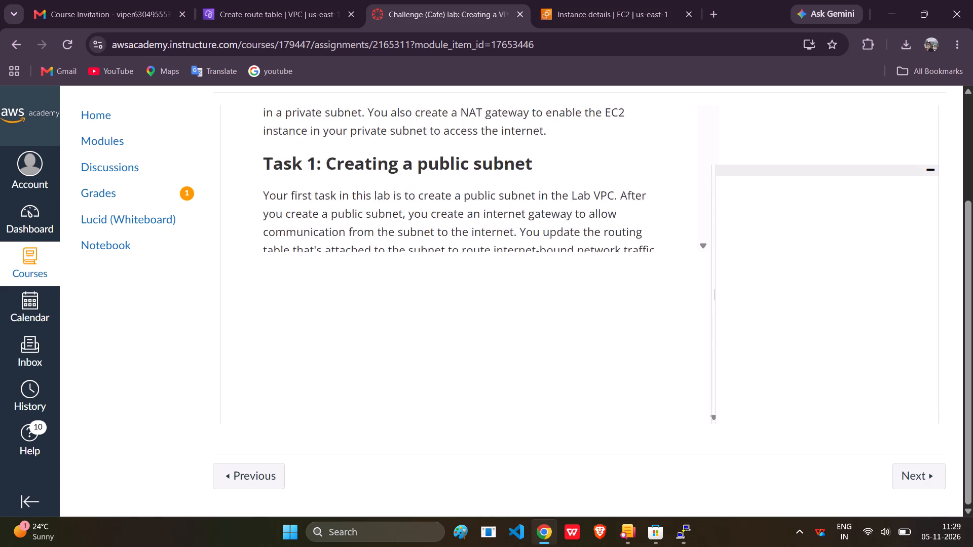
pyautogui.scroll(-4, 462, 231)
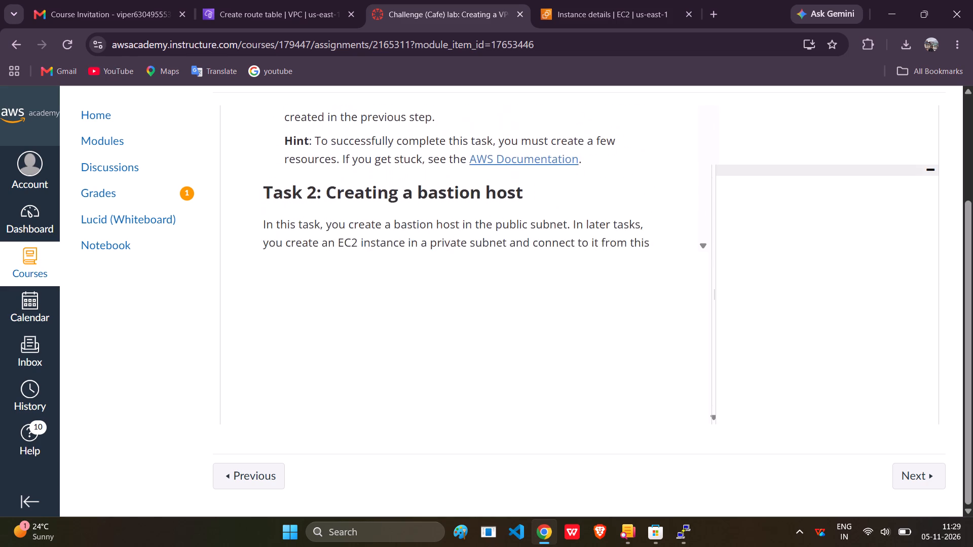
pyautogui.scroll(-4, 462, 231)
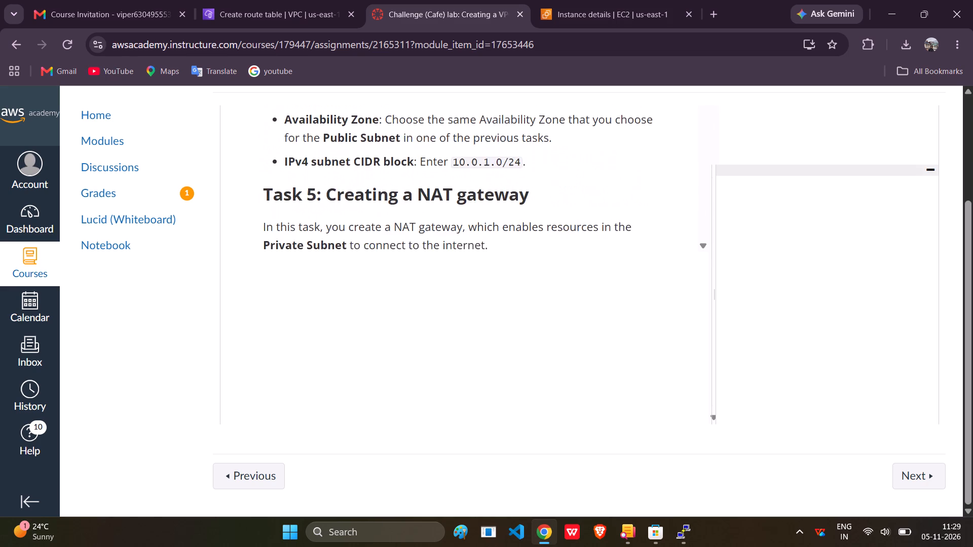
pyautogui.scroll(-2, 462, 231)
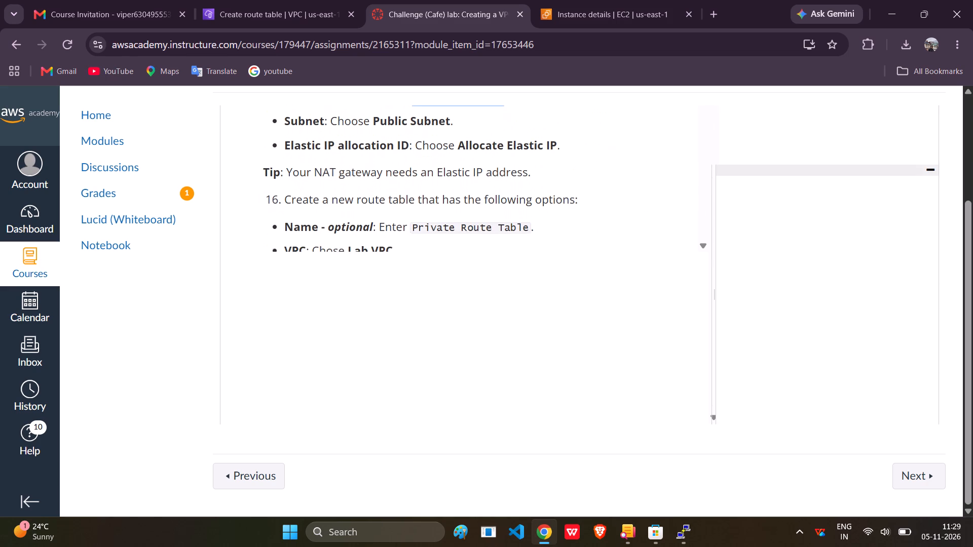
pyautogui.scroll(-3, 462, 231)
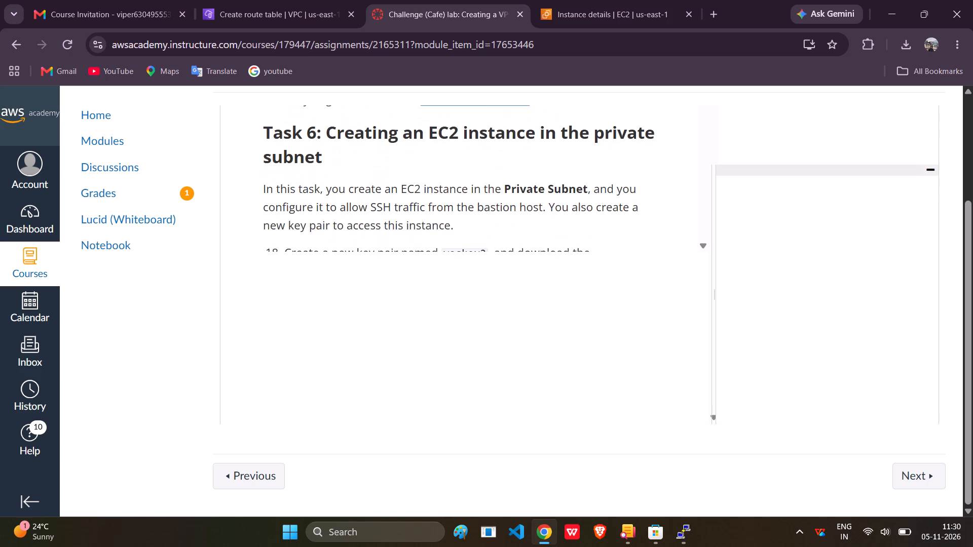
# Leave the new route table form and open the details of Lab VPC's existing route table to review its routes.
pyautogui.click(641, 0)
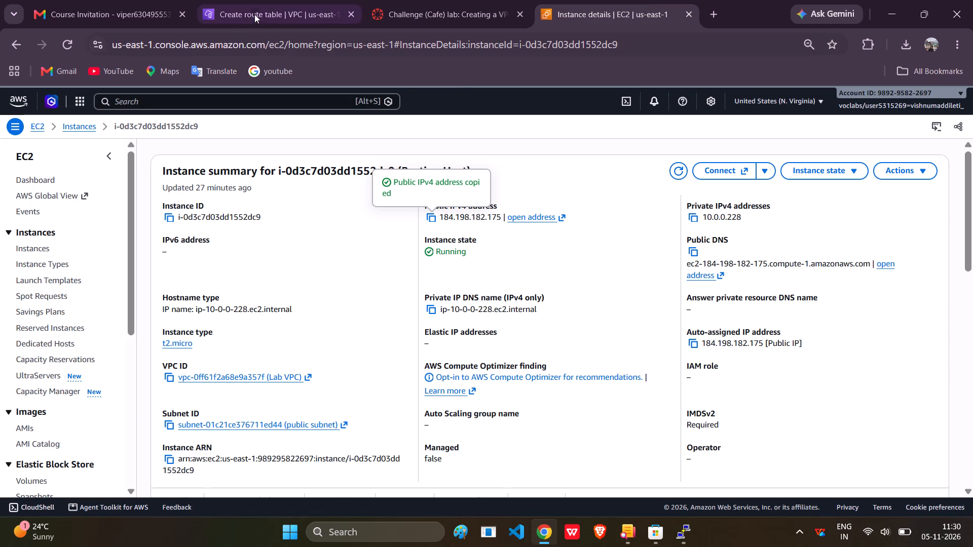
pyautogui.click(256, 12)
pyautogui.click(17, 48)
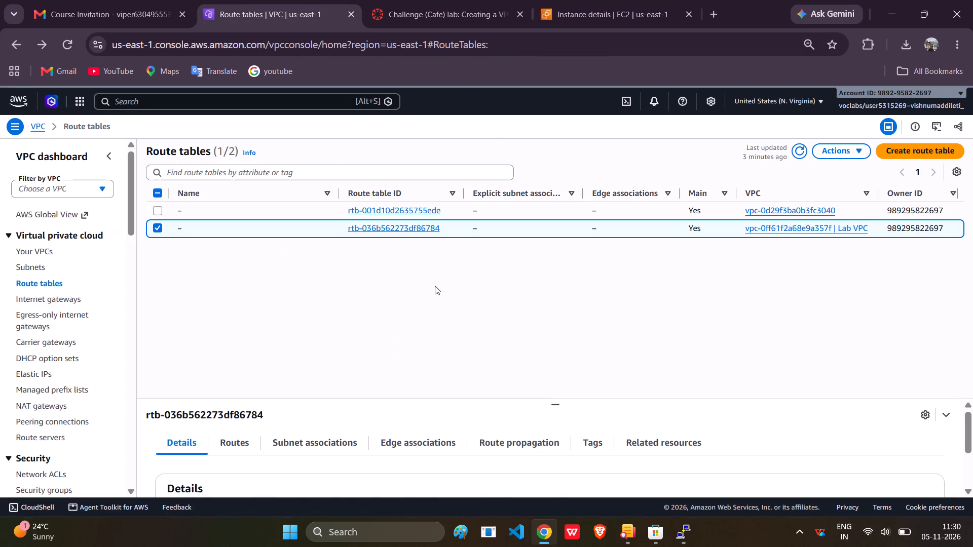
pyautogui.click(385, 232)
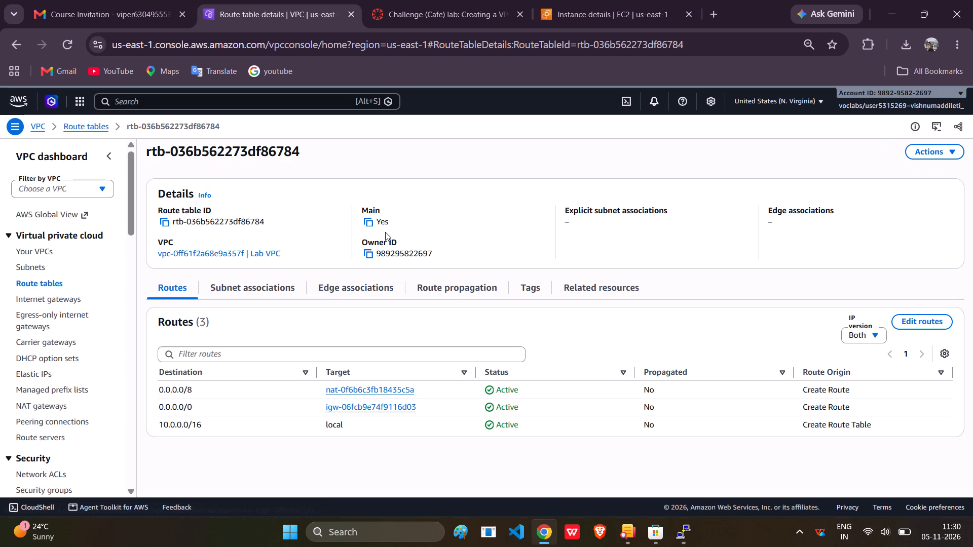
pyautogui.scroll(-1, 385, 232)
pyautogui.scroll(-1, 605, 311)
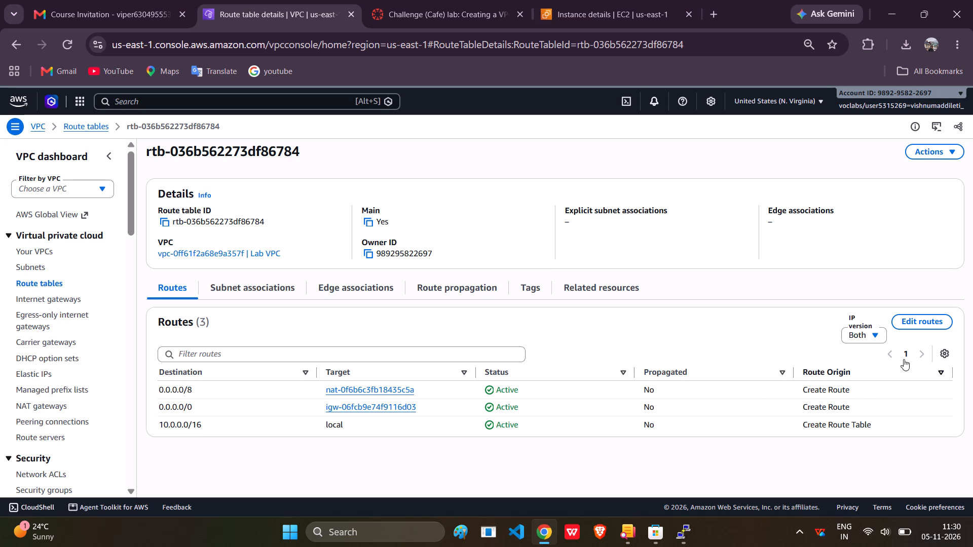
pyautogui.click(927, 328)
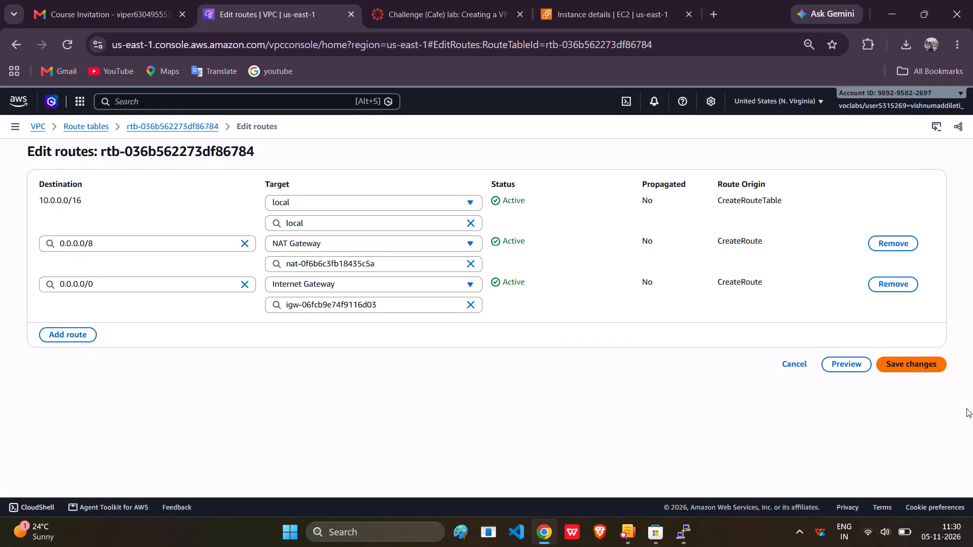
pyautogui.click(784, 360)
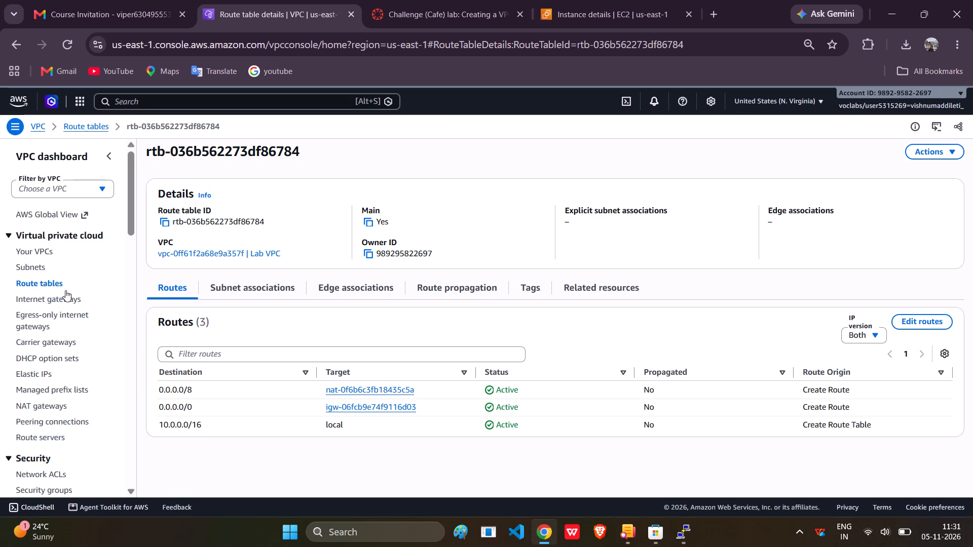
# Switch to the EC2 console and open the list of all instances.
pyautogui.click(604, 8)
pyautogui.click(39, 251)
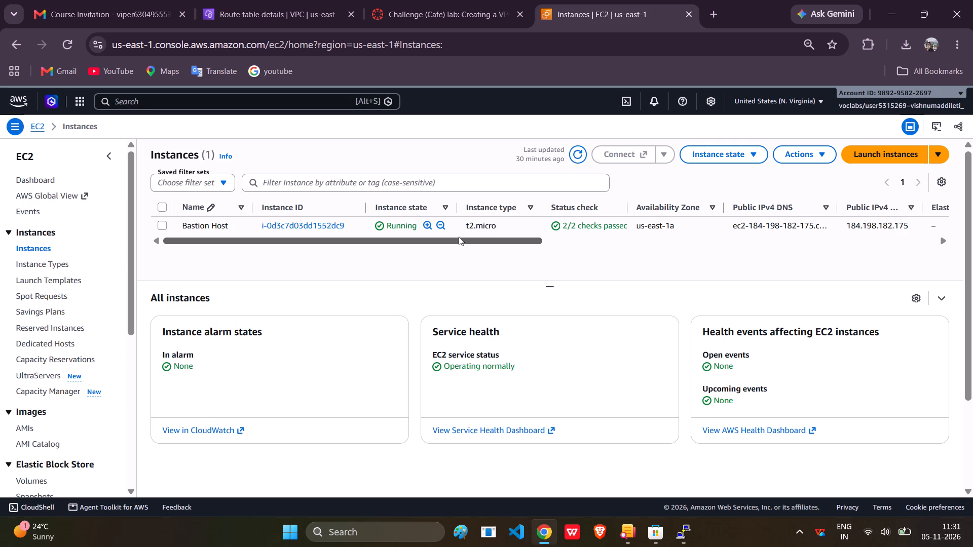
pyautogui.click(156, 221)
pyautogui.click(161, 221)
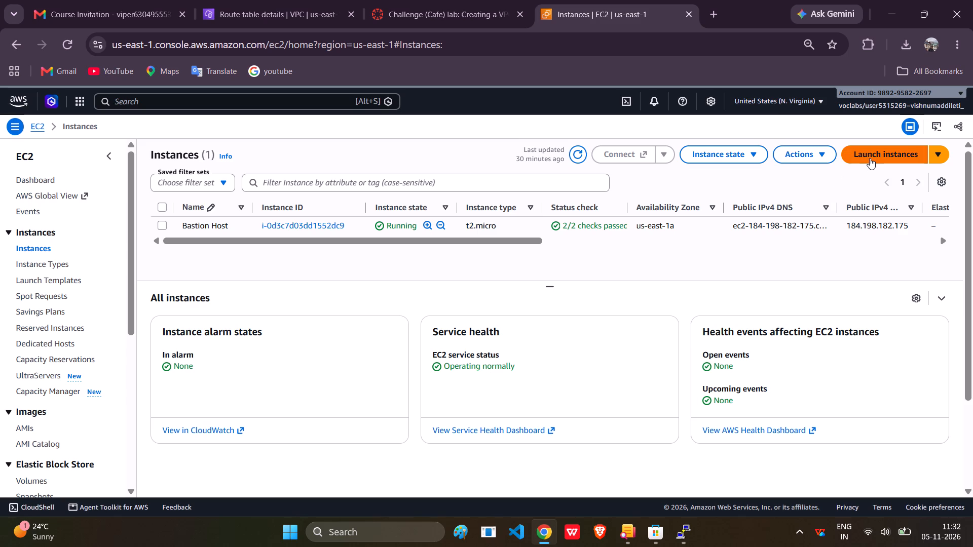
# Reread the Task 6 lab instructions on the vockey2 key pair and the private-subnet EC2 instance's options.
pyautogui.click(386, 2)
pyautogui.scroll(-3, 346, 236)
pyautogui.scroll(1, 346, 236)
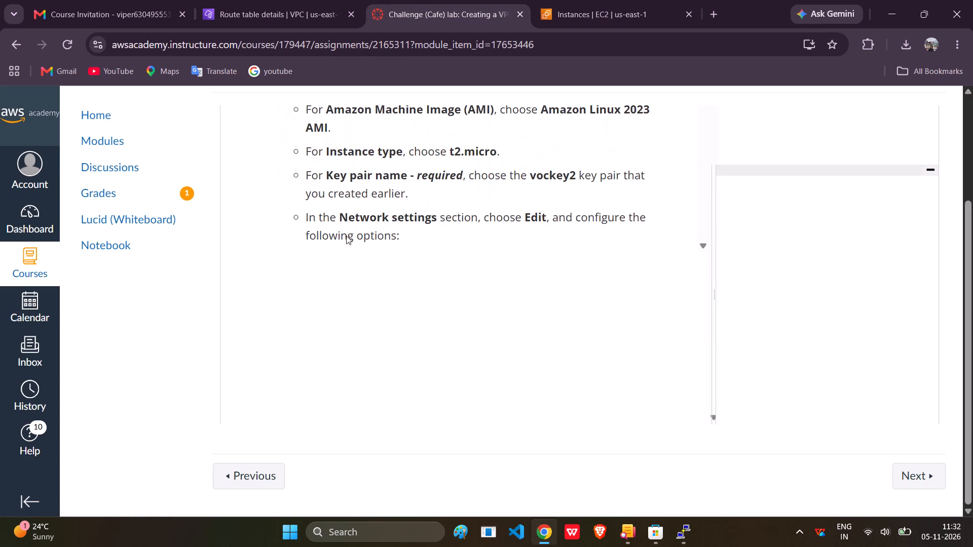
pyautogui.scroll(1, 346, 236)
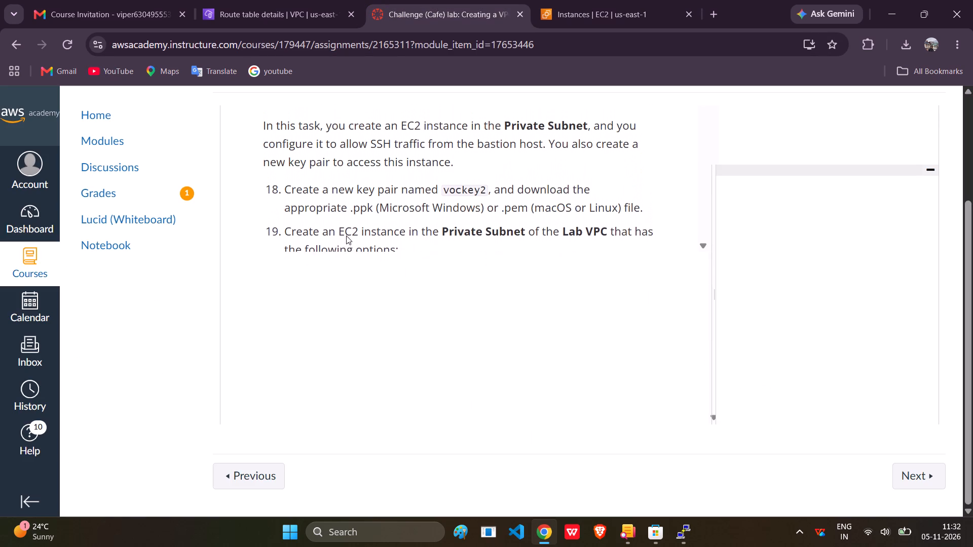
pyautogui.scroll(2, 346, 236)
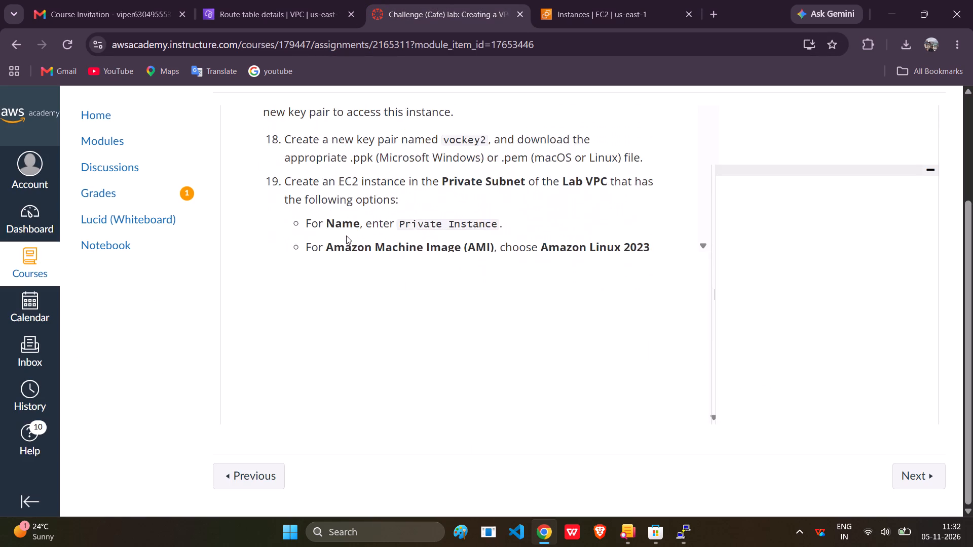
pyautogui.scroll(1, 346, 236)
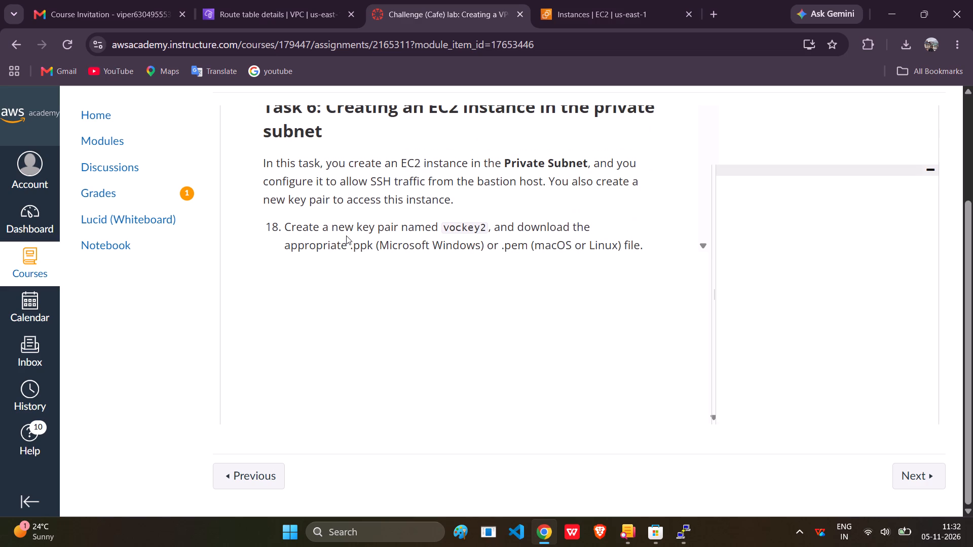
pyautogui.scroll(-2, 346, 236)
pyautogui.rightClick(346, 236)
pyautogui.scroll(-1, 346, 236)
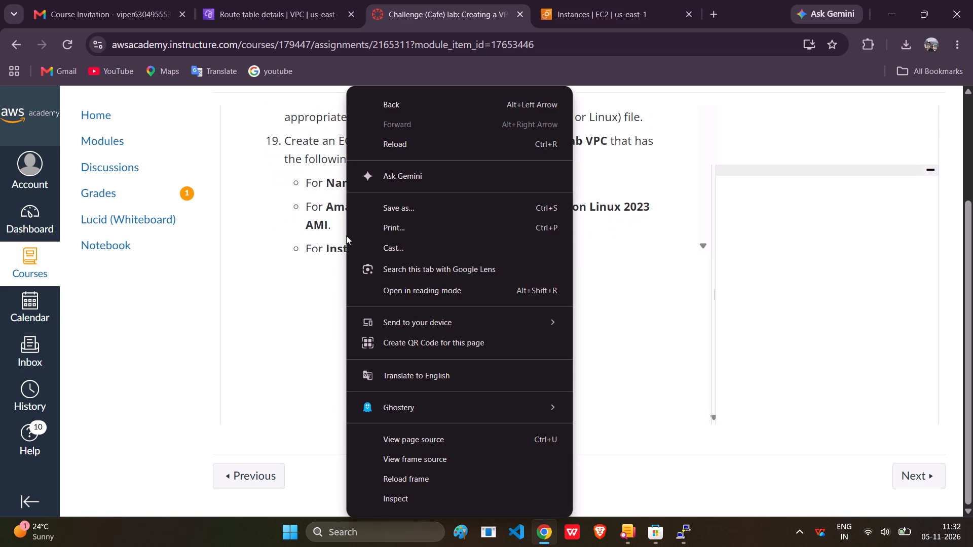
pyautogui.click(250, 281)
pyautogui.scroll(-2, 343, 196)
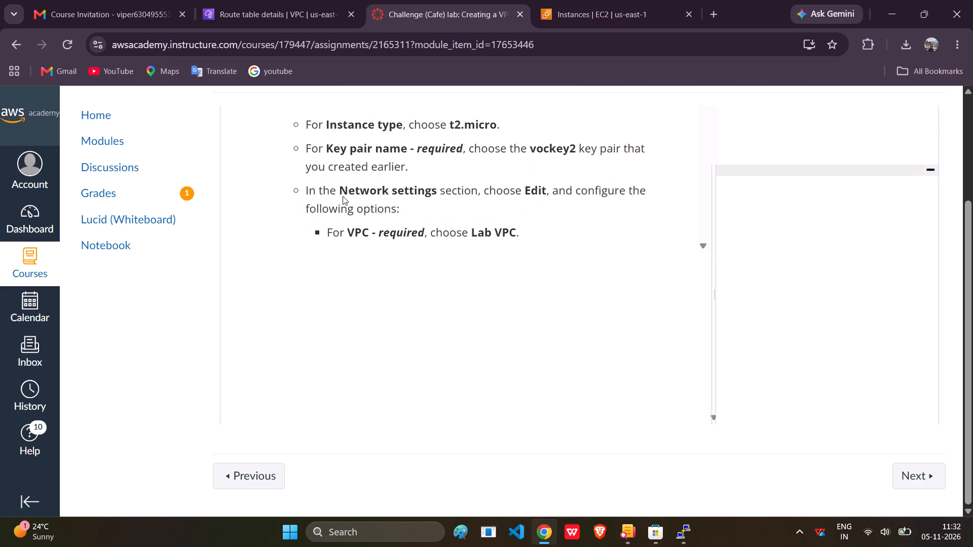
pyautogui.scroll(1, 343, 196)
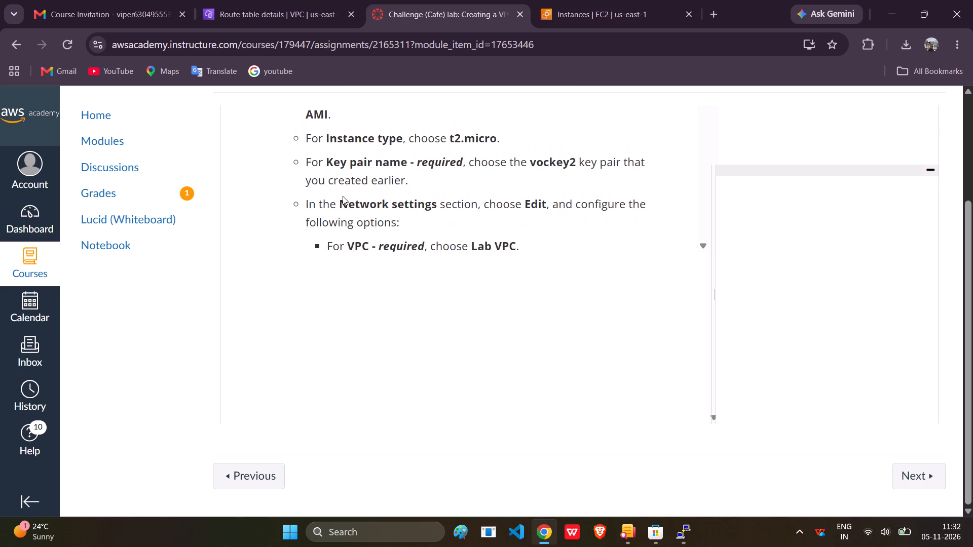
pyautogui.scroll(-1, 343, 196)
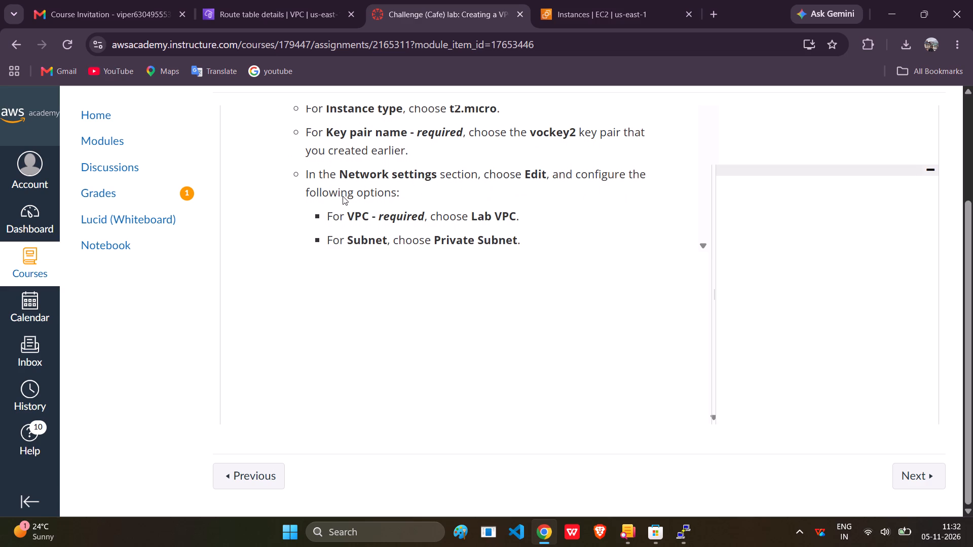
# Return to the EC2 instances list and start launching a new instance.
pyautogui.click(563, 13)
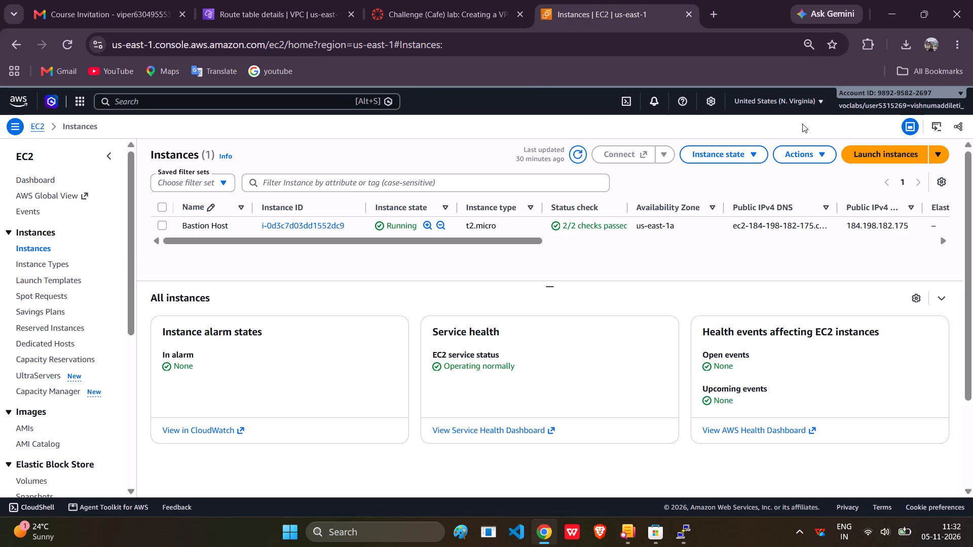
pyautogui.click(862, 152)
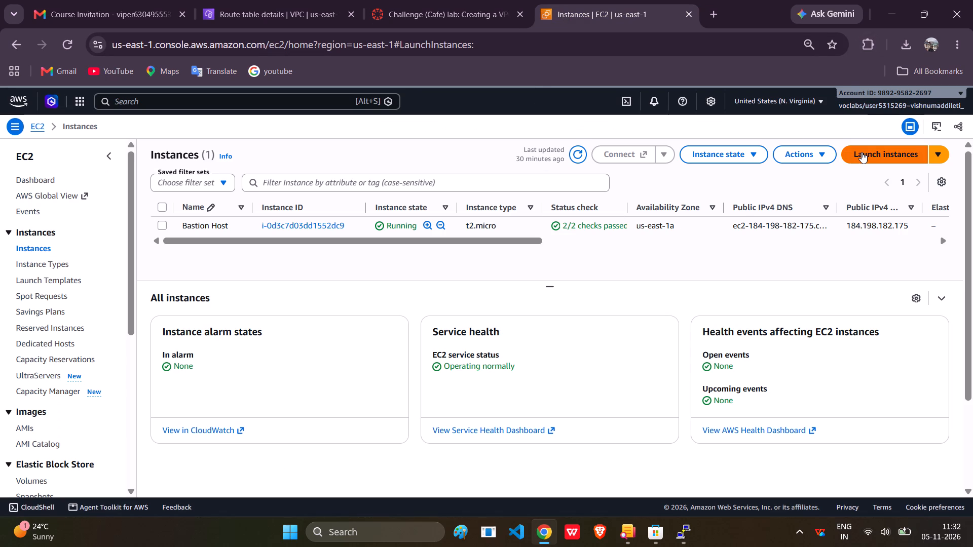
pyautogui.click(885, 161)
pyautogui.moveTo(885, 161); pyautogui.dragTo(253, 193)
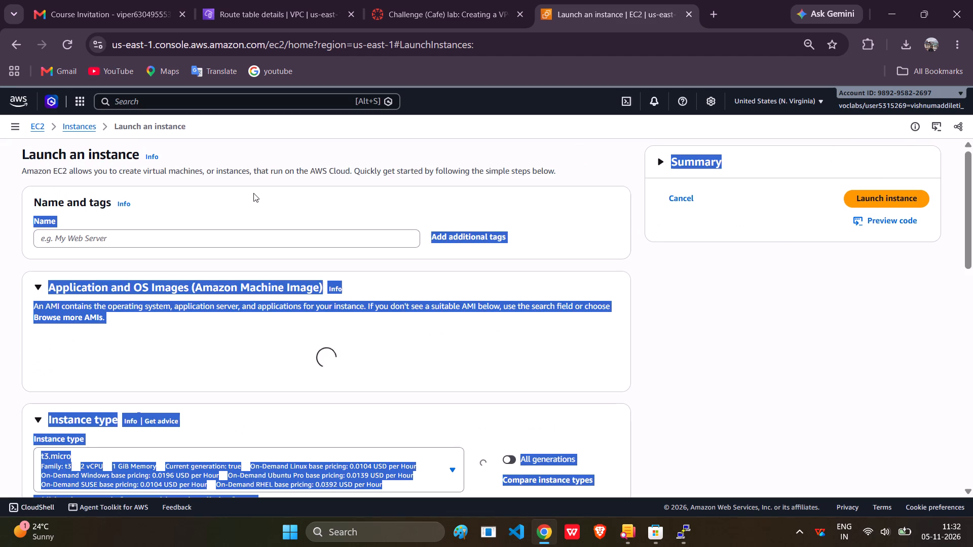
pyautogui.click(218, 250)
pyautogui.click(218, 250)
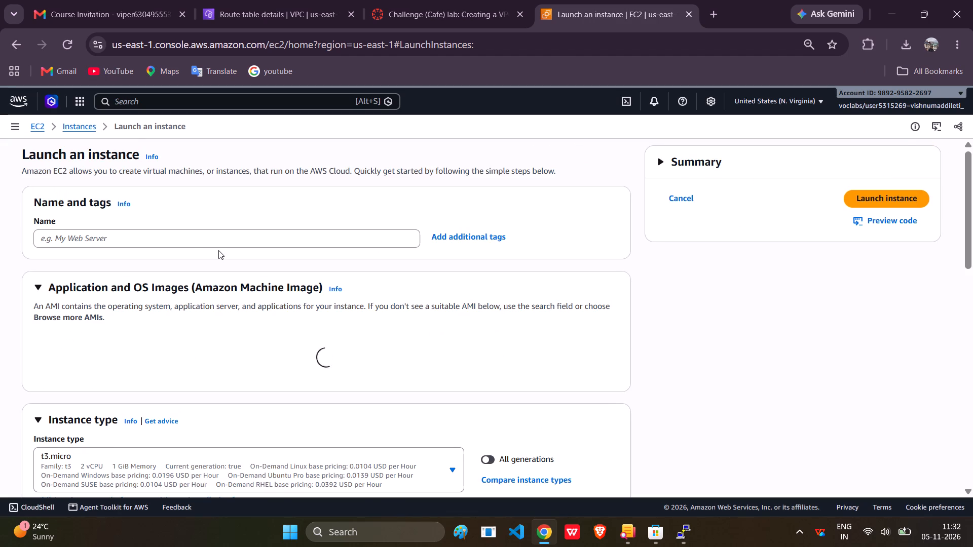
pyautogui.click(198, 240)
pyautogui.click(179, 238)
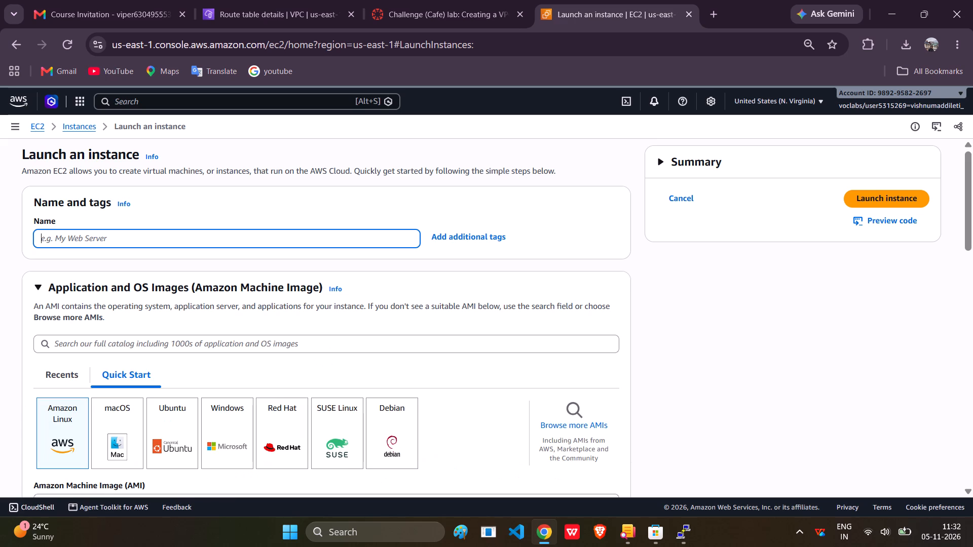
# Look through the launch form's image, instance type, key pair, network and storage settings.
pyautogui.scroll(-8, 179, 238)
pyautogui.scroll(-3, 146, 383)
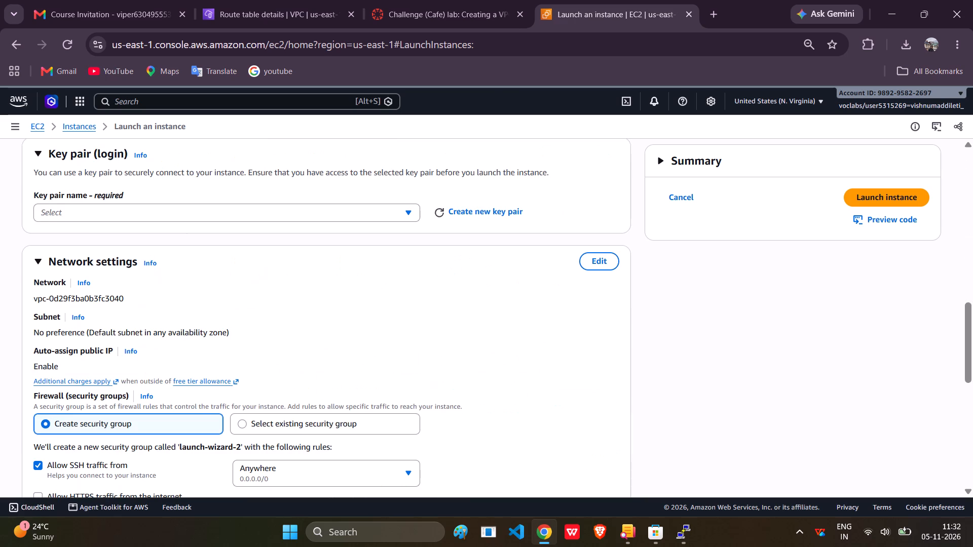
pyautogui.scroll(-7, 146, 383)
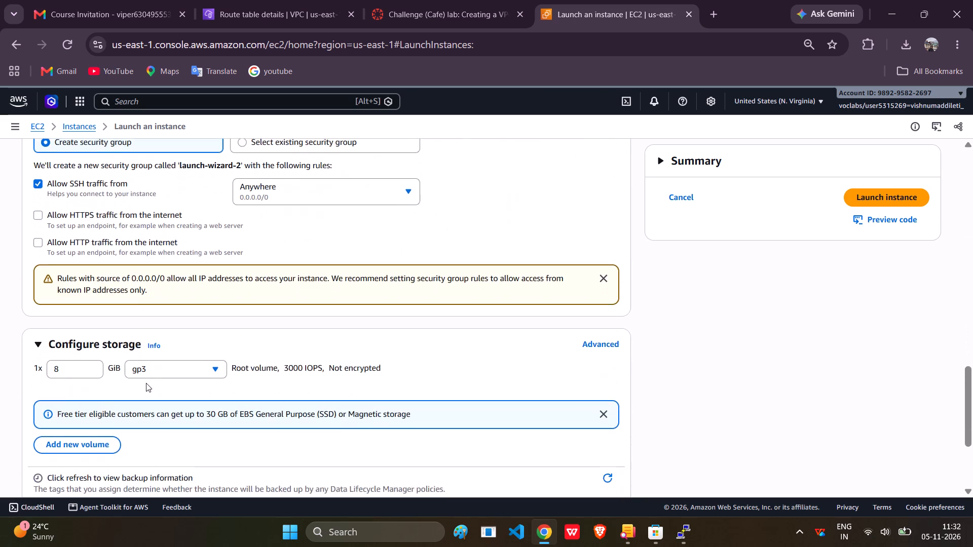
pyautogui.scroll(-3, 146, 383)
pyautogui.scroll(6, 146, 383)
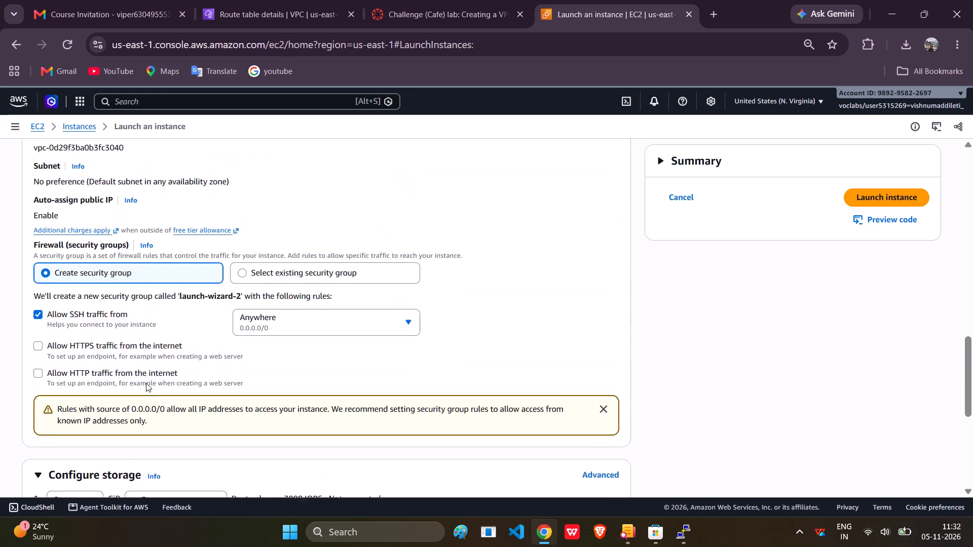
pyautogui.scroll(4, 146, 383)
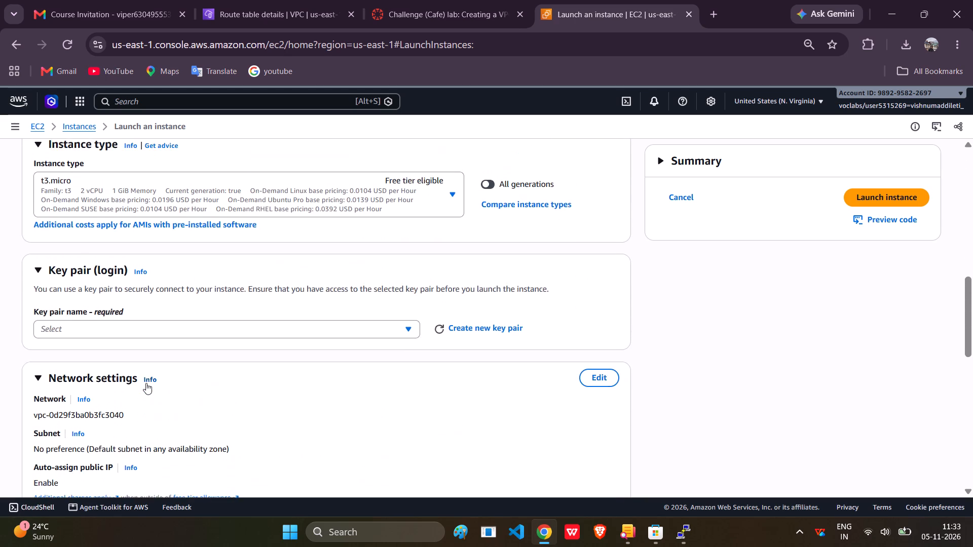
pyautogui.scroll(5, 146, 383)
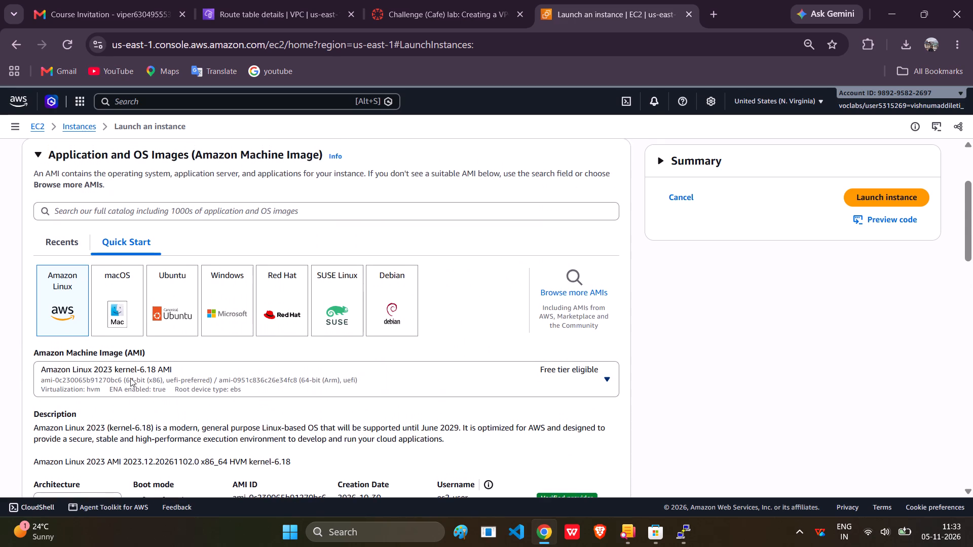
pyautogui.click(38, 280)
pyautogui.scroll(3, 38, 280)
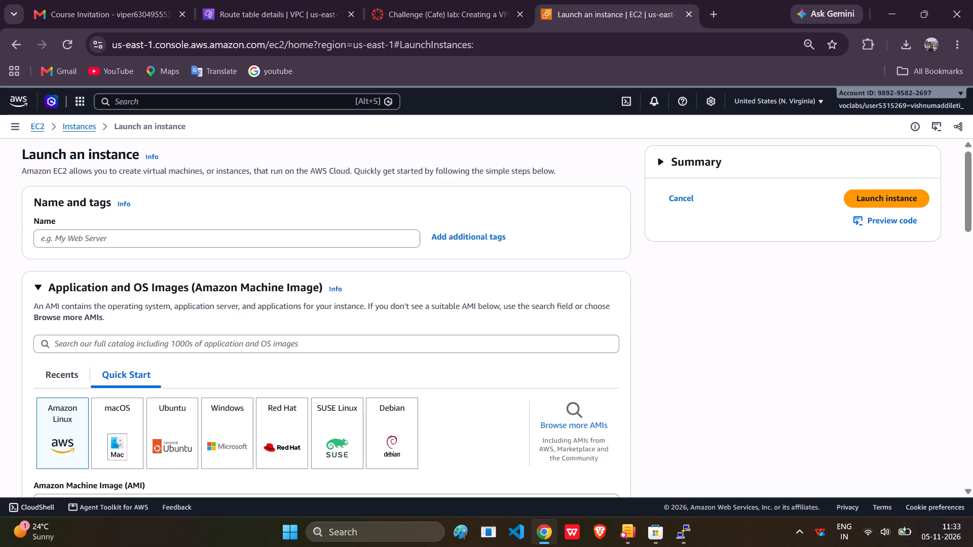
pyautogui.scroll(-3, 212, 301)
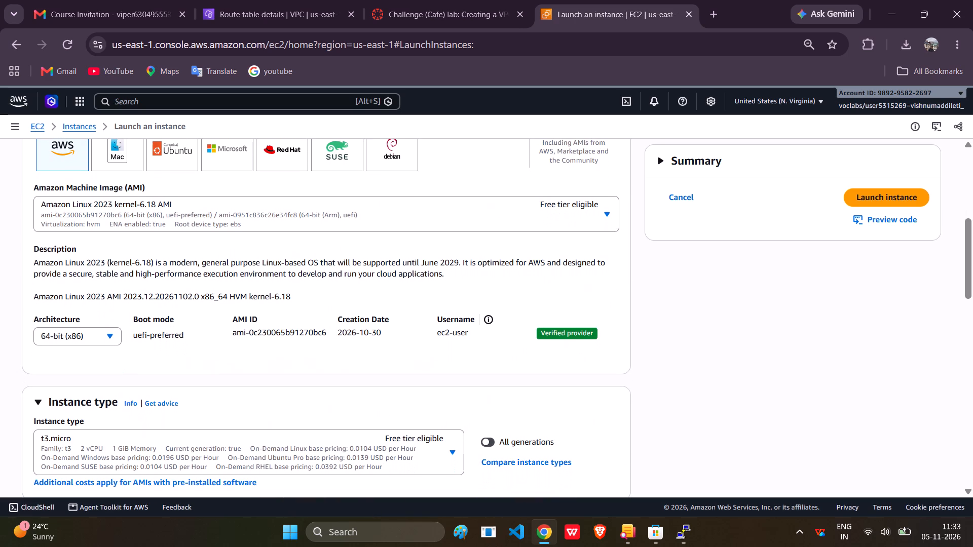
pyautogui.scroll(-5, 212, 301)
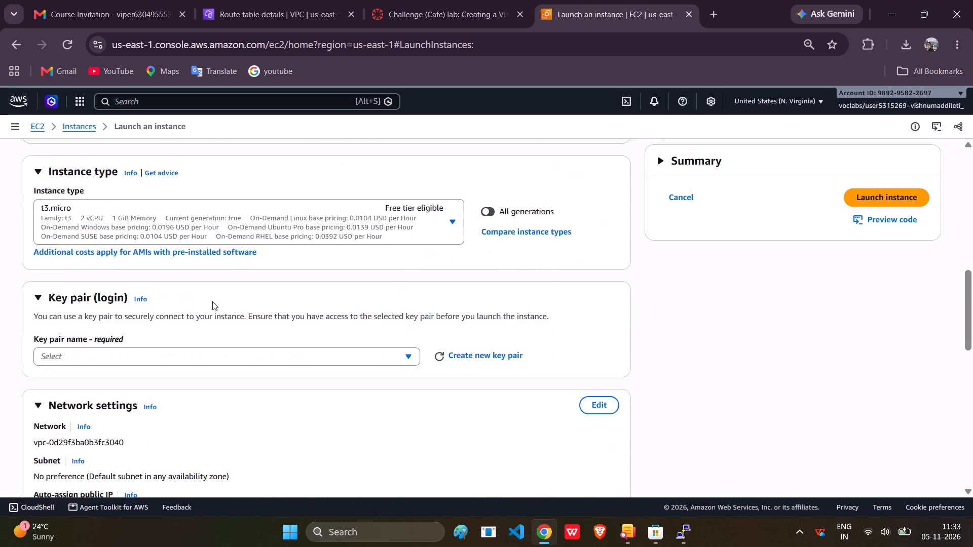
pyautogui.scroll(-1, 212, 301)
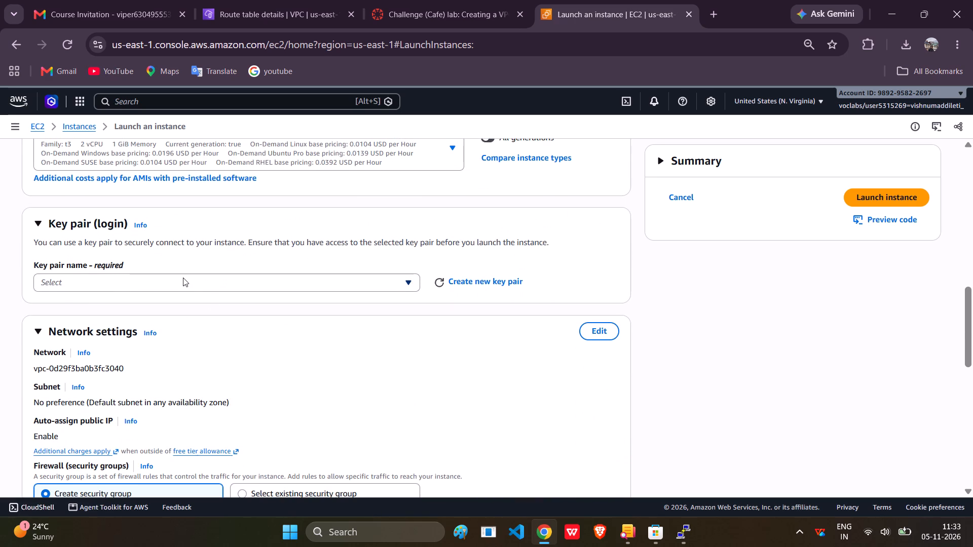
pyautogui.scroll(4, 183, 278)
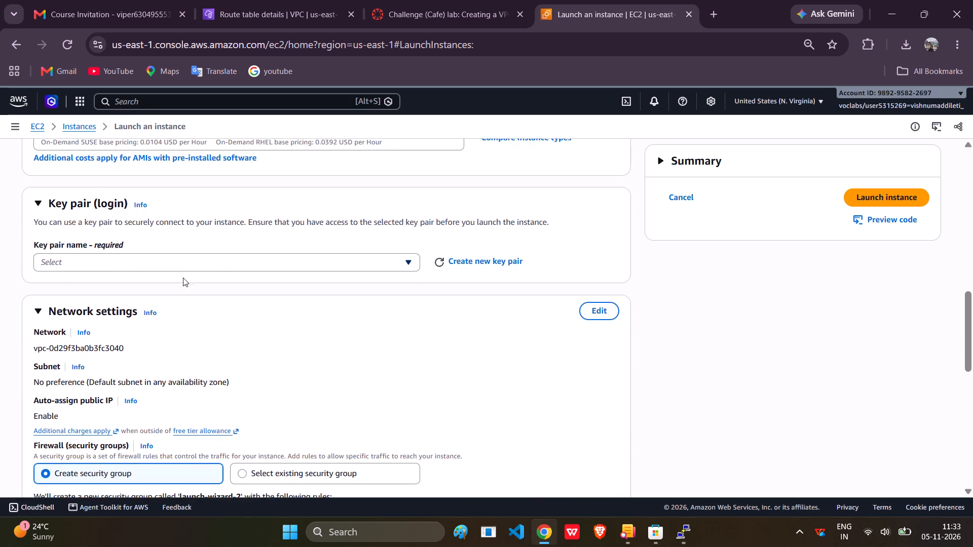
pyautogui.scroll(2, 183, 278)
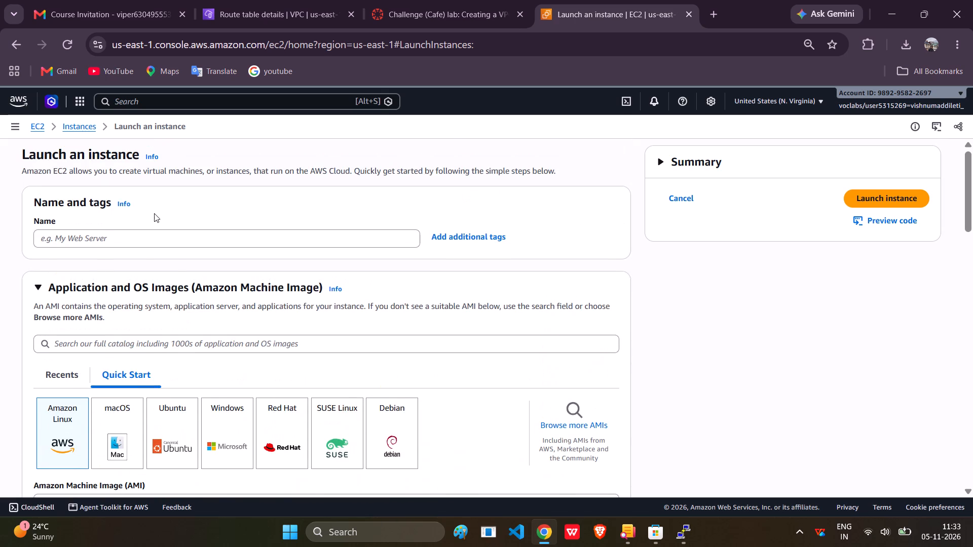
# Copy the instance name from step 19 of the lab instructions and name the new instance Private Instance.
pyautogui.click(414, 0)
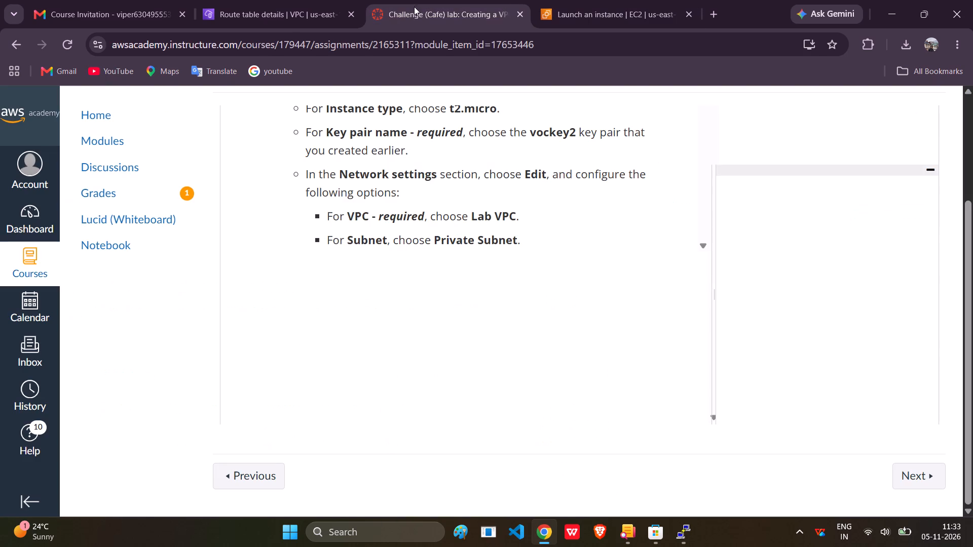
pyautogui.scroll(3, 392, 180)
pyautogui.scroll(-1, 392, 180)
pyautogui.scroll(1, 392, 180)
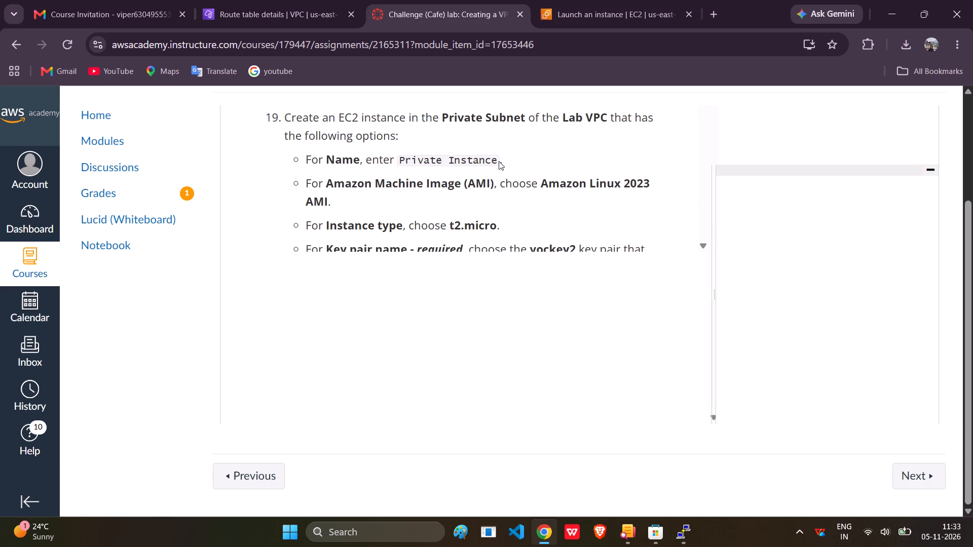
pyautogui.click(499, 161)
pyautogui.moveTo(499, 161); pyautogui.dragTo(397, 167)
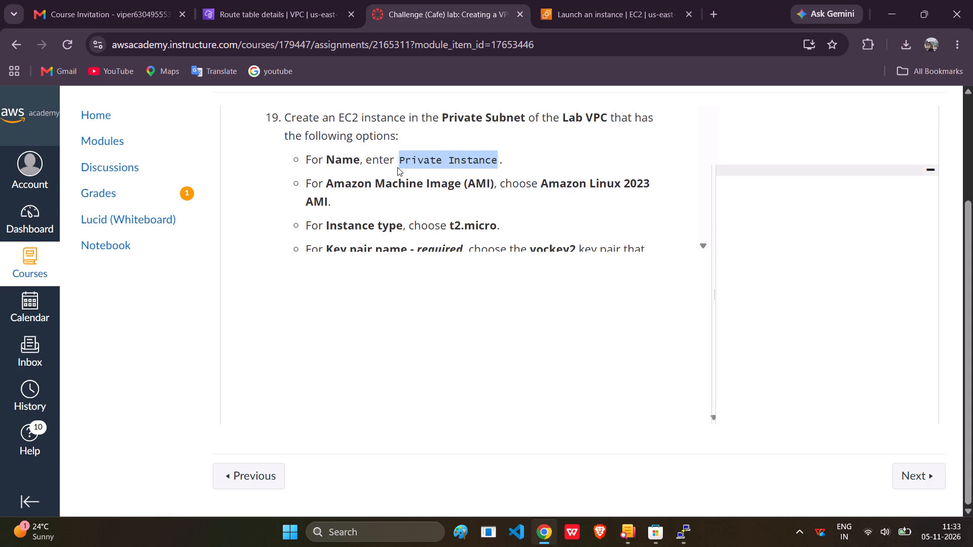
pyautogui.hotkey('ctrl', 'c')
pyautogui.click(573, 21)
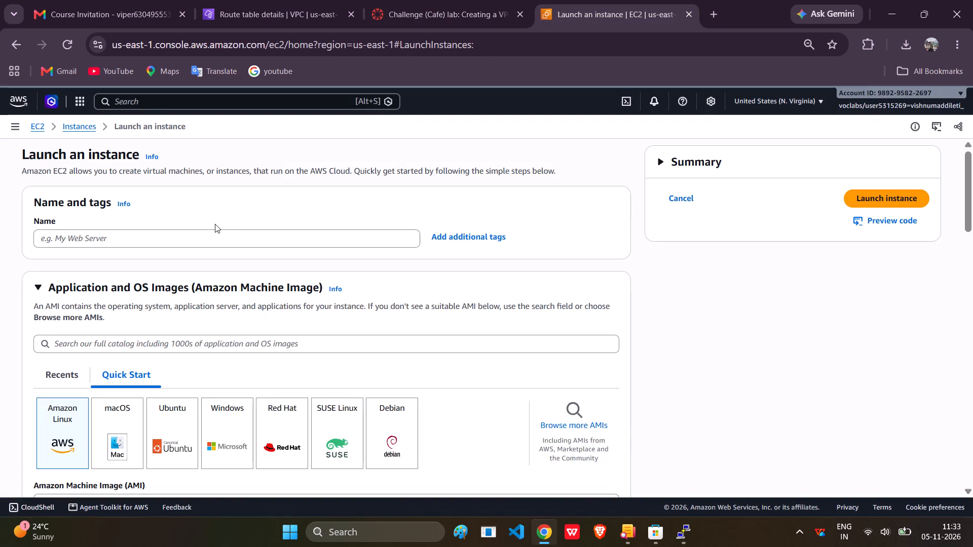
pyautogui.click(216, 246)
pyautogui.hotkey('ctrl', 'v')
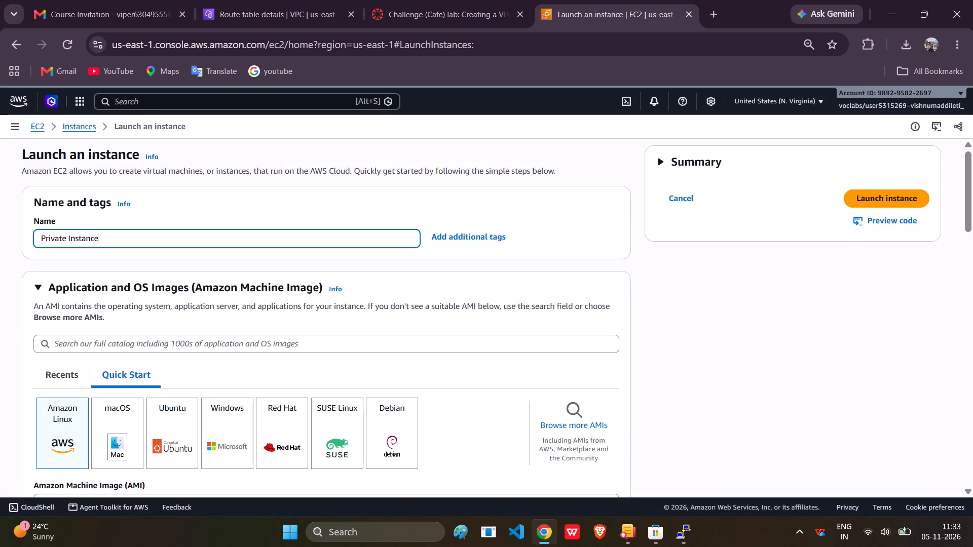
# Choose the Amazon Linux 2023 image with 64-bit (x86) architecture for the Private Instance.
pyautogui.click(269, 350)
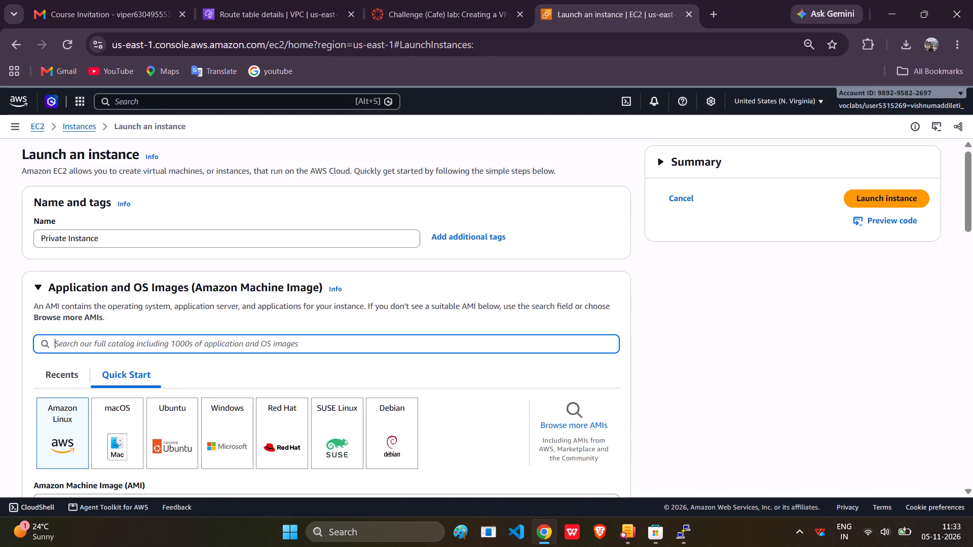
pyautogui.click(54, 415)
pyautogui.scroll(-4, 54, 415)
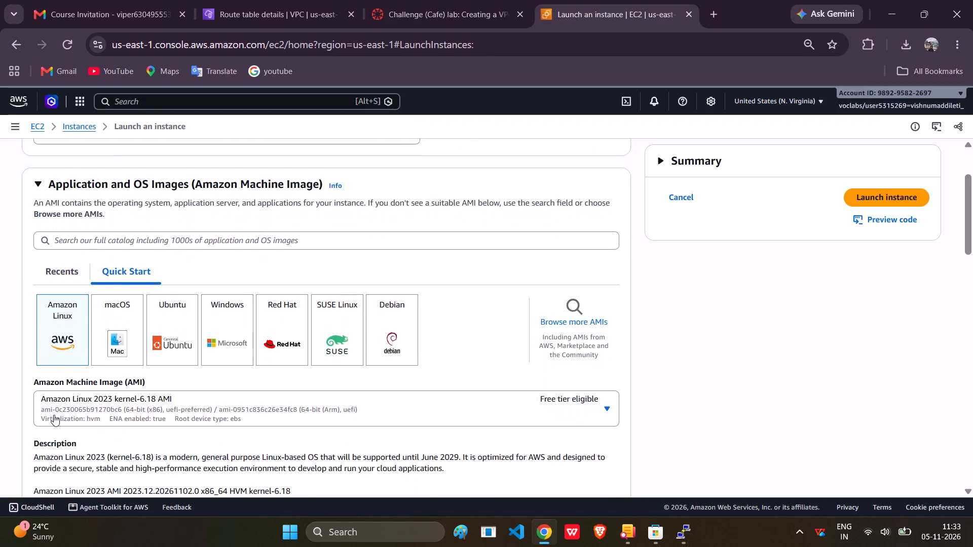
pyautogui.scroll(-2, 54, 415)
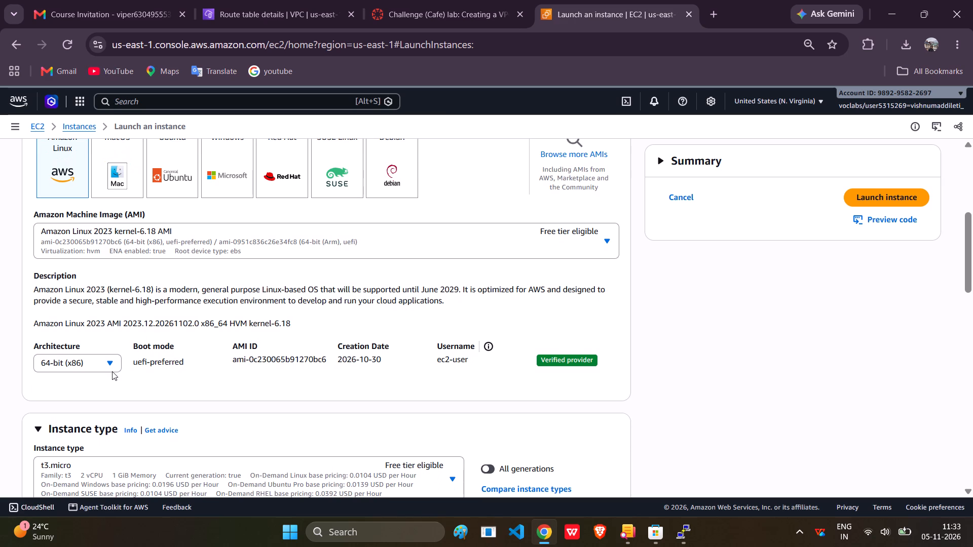
# Check step 19 of the lab instructions and set the instance type to t2.micro.
pyautogui.click(403, 0)
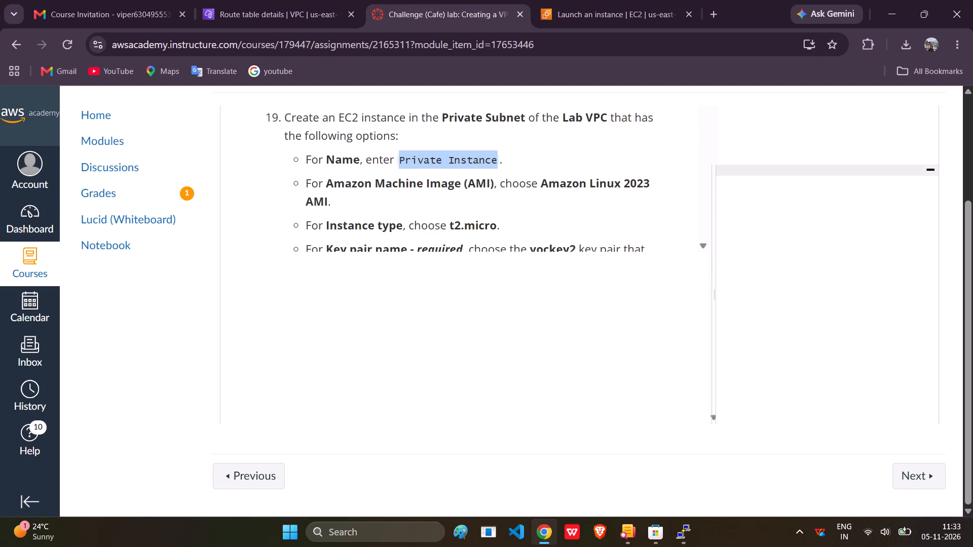
pyautogui.click(605, 4)
pyautogui.scroll(-1, 349, 268)
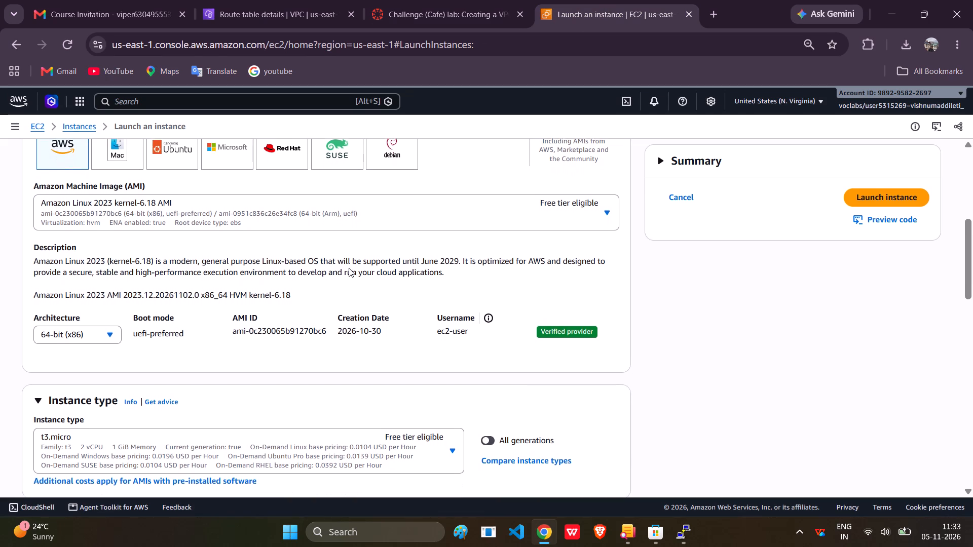
pyautogui.scroll(-2, 349, 268)
pyautogui.click(306, 372)
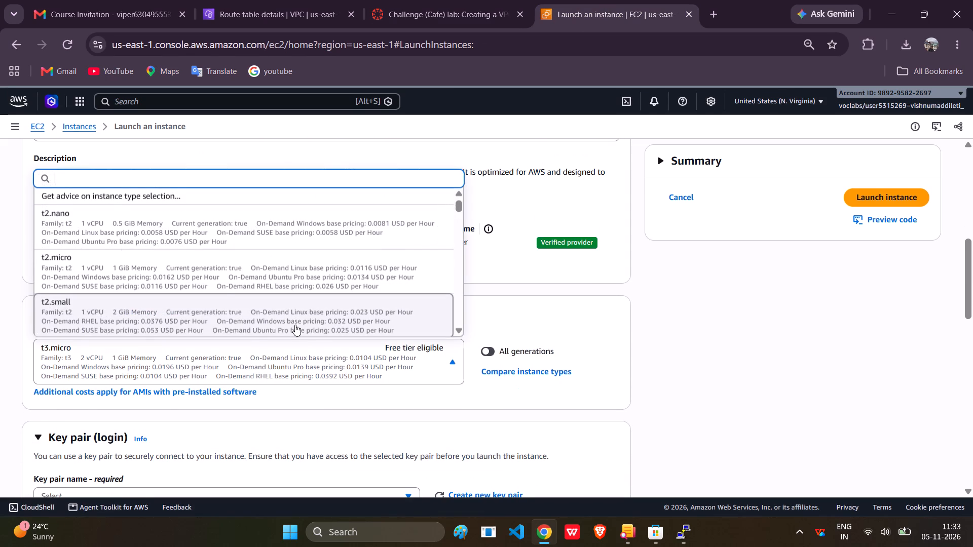
pyautogui.click(169, 277)
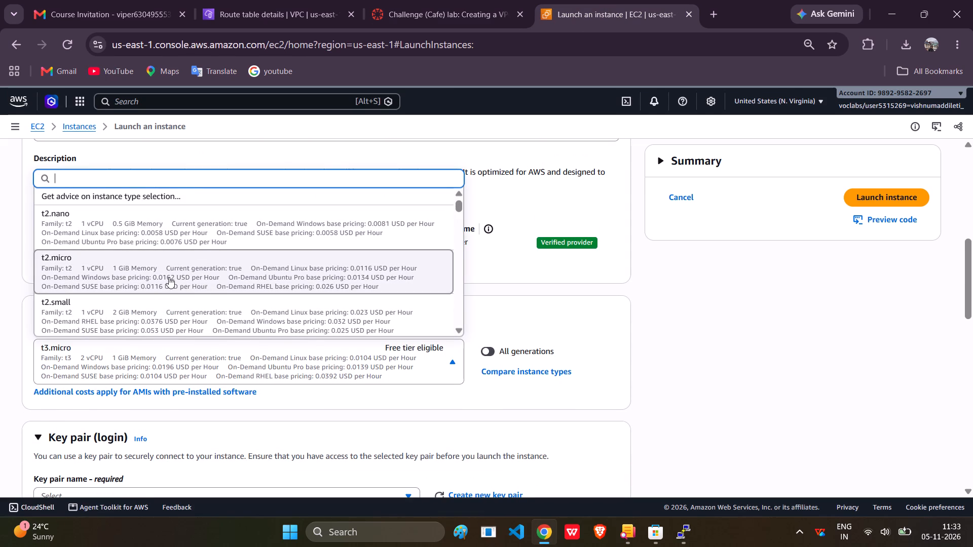
# Search the existing key pairs for vokey2 and select proceeding without a key pair.
pyautogui.scroll(-2, 169, 277)
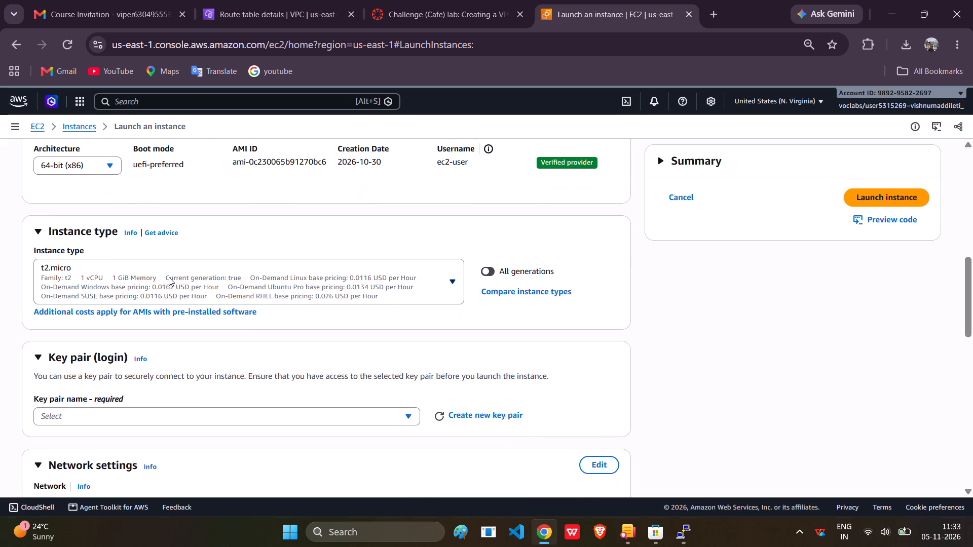
pyautogui.scroll(-2, 169, 277)
pyautogui.click(169, 333)
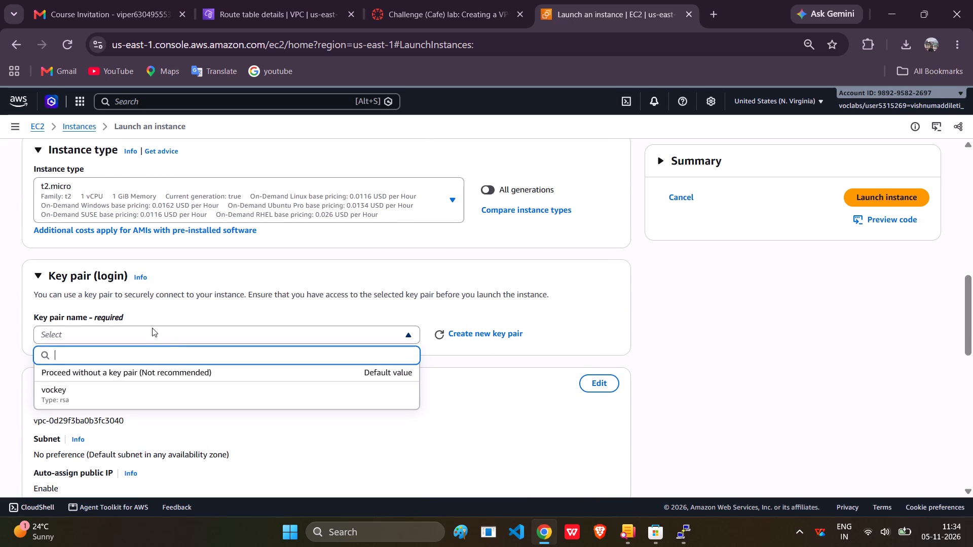
pyautogui.write('vok')
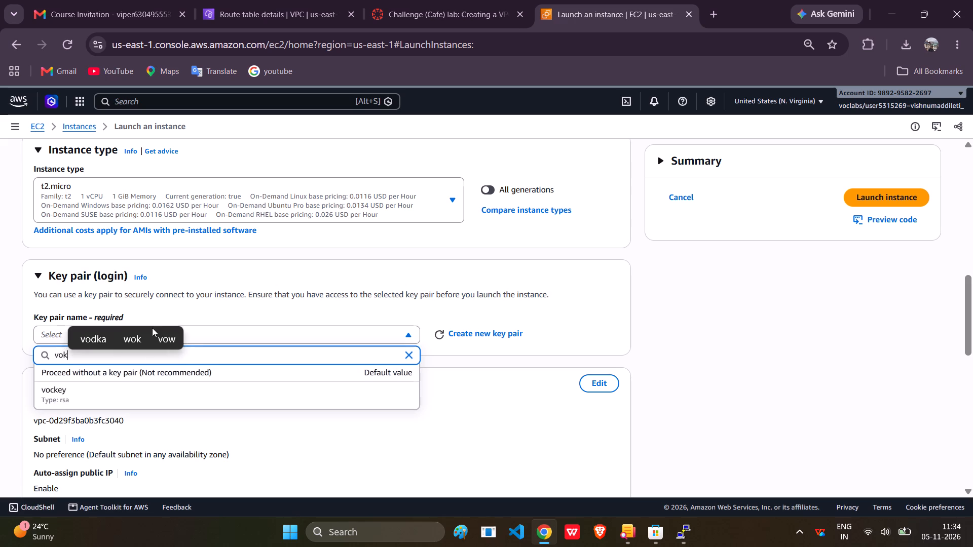
pyautogui.write('ety')
pyautogui.press('BackSpace')
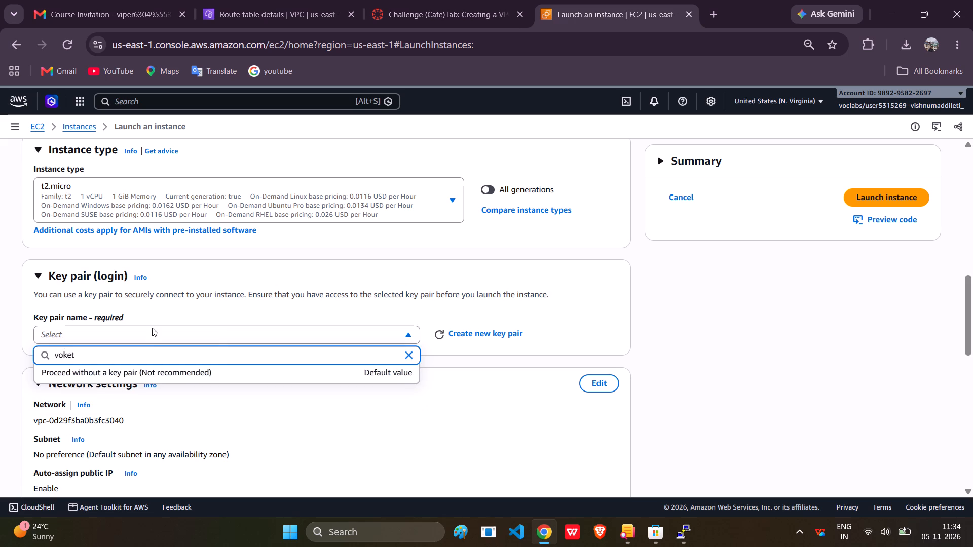
pyautogui.press('BackSpace')
pyautogui.write('y2')
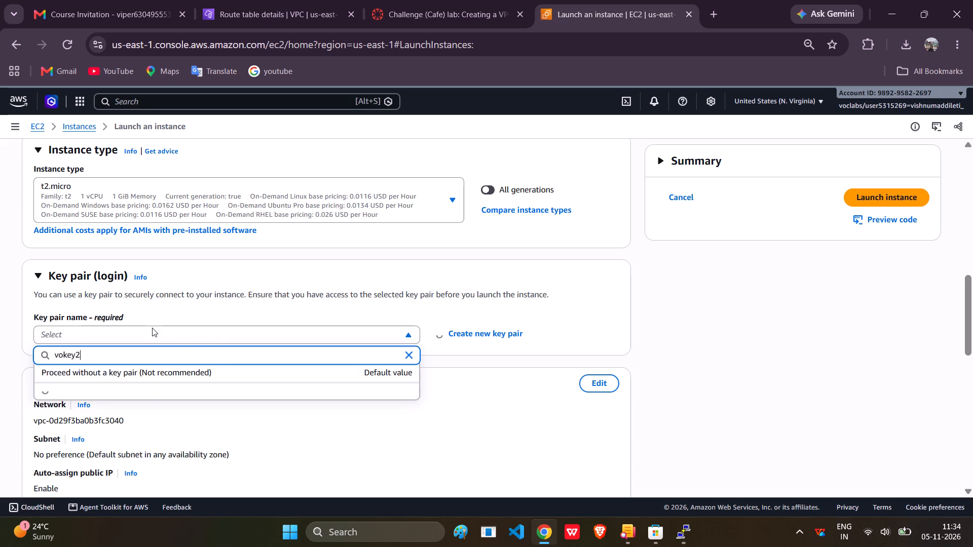
pyautogui.click(172, 371)
# Start creating a new key pair with the .ppk private key file format.
pyautogui.click(470, 336)
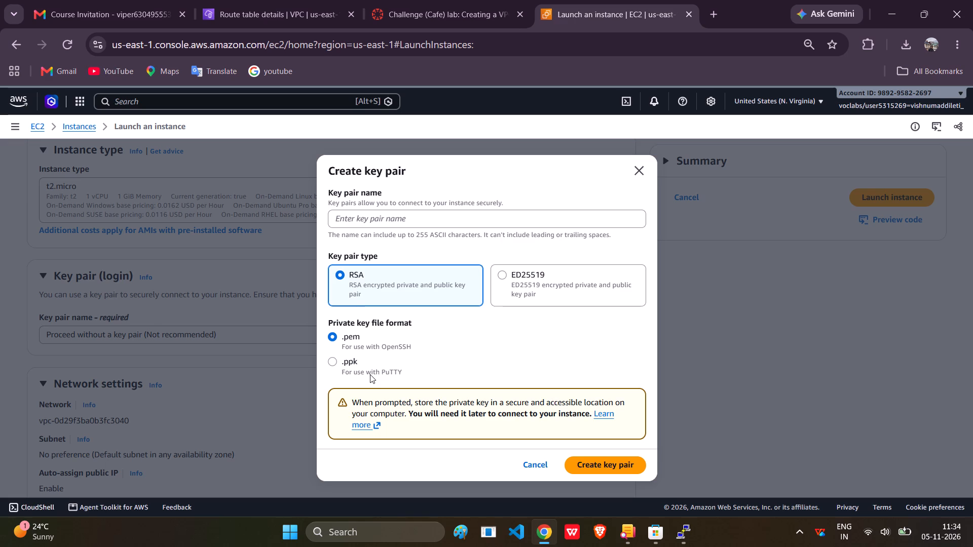
pyautogui.click(341, 360)
pyautogui.click(442, 219)
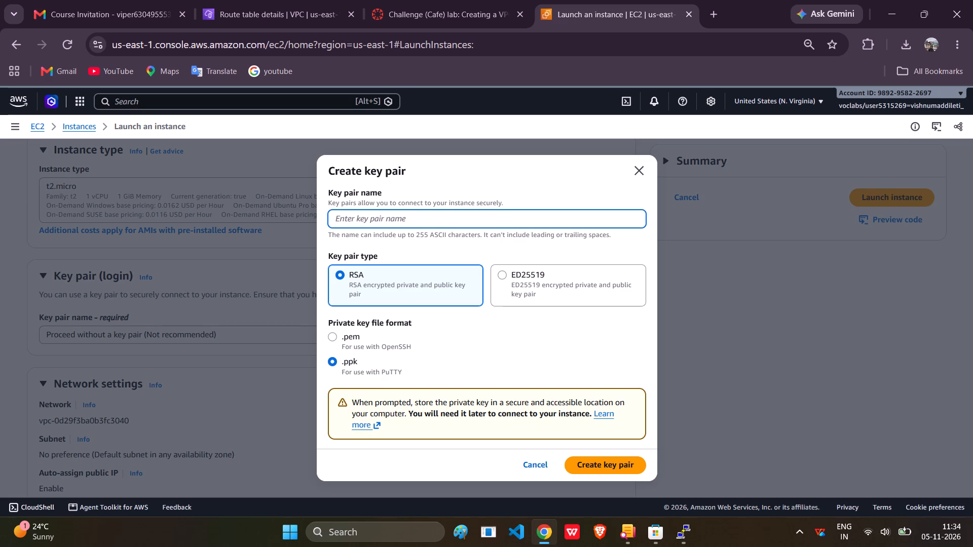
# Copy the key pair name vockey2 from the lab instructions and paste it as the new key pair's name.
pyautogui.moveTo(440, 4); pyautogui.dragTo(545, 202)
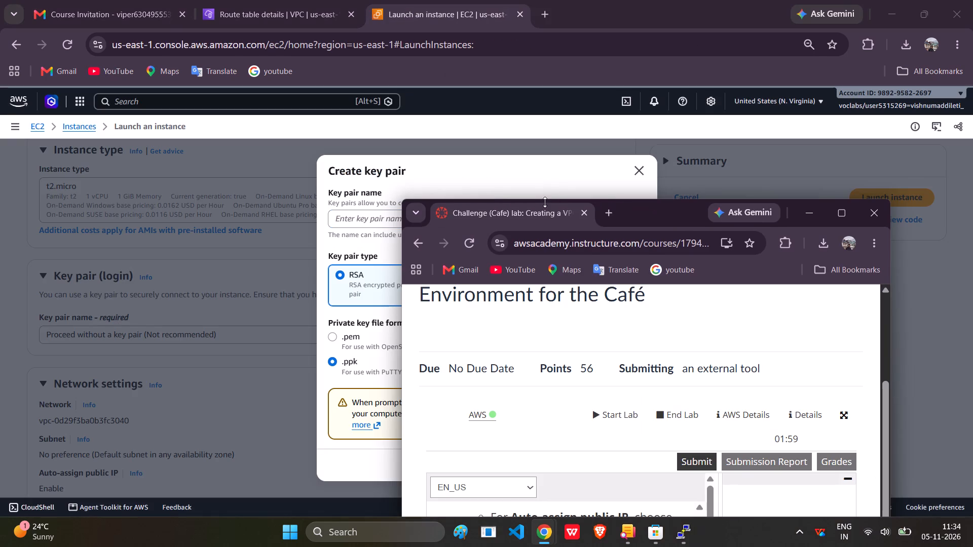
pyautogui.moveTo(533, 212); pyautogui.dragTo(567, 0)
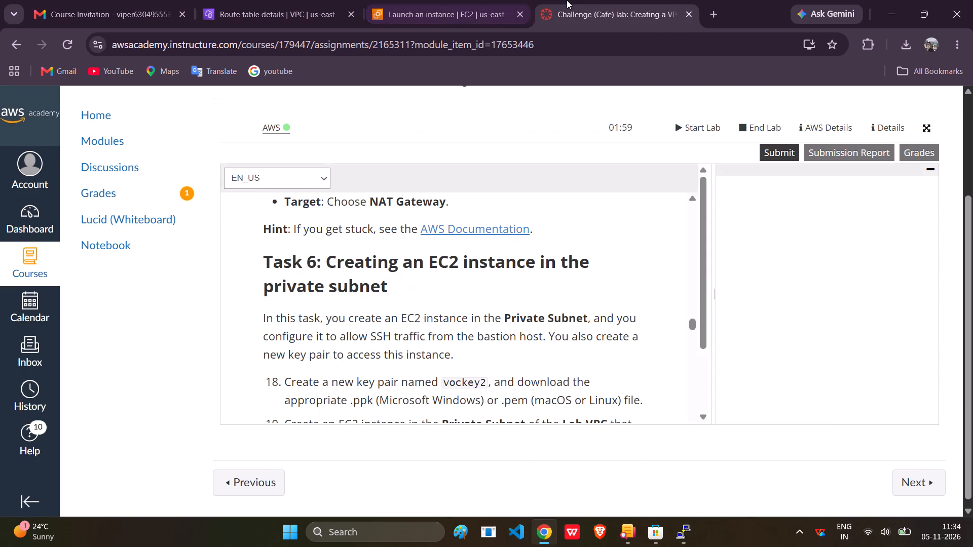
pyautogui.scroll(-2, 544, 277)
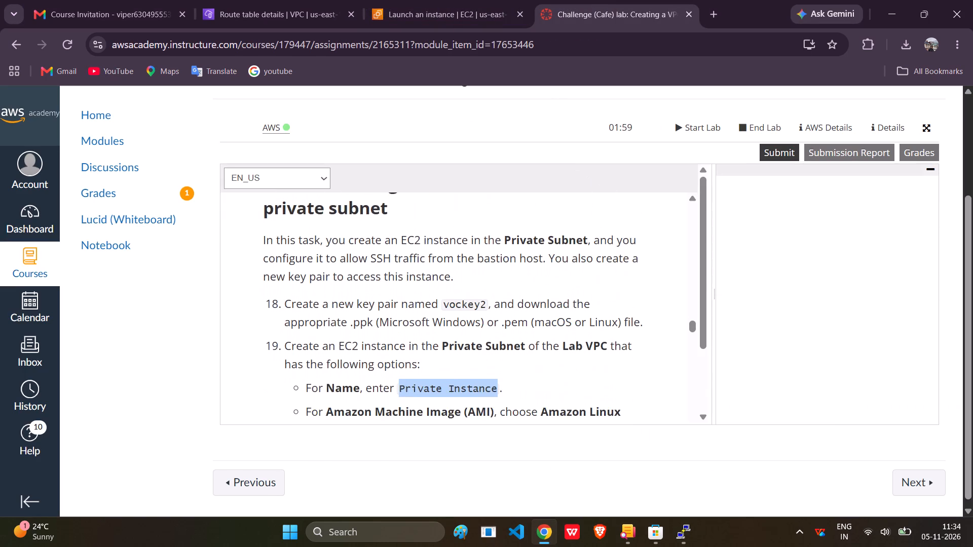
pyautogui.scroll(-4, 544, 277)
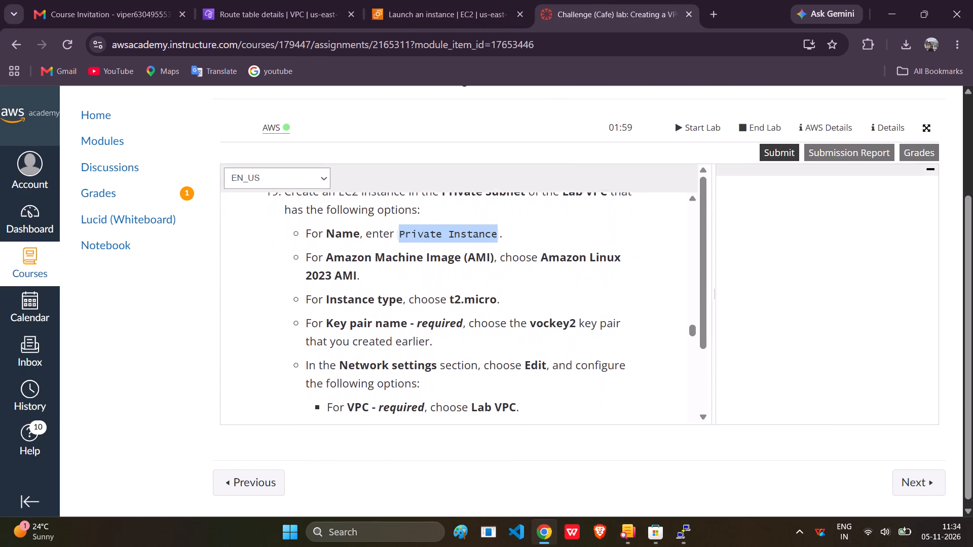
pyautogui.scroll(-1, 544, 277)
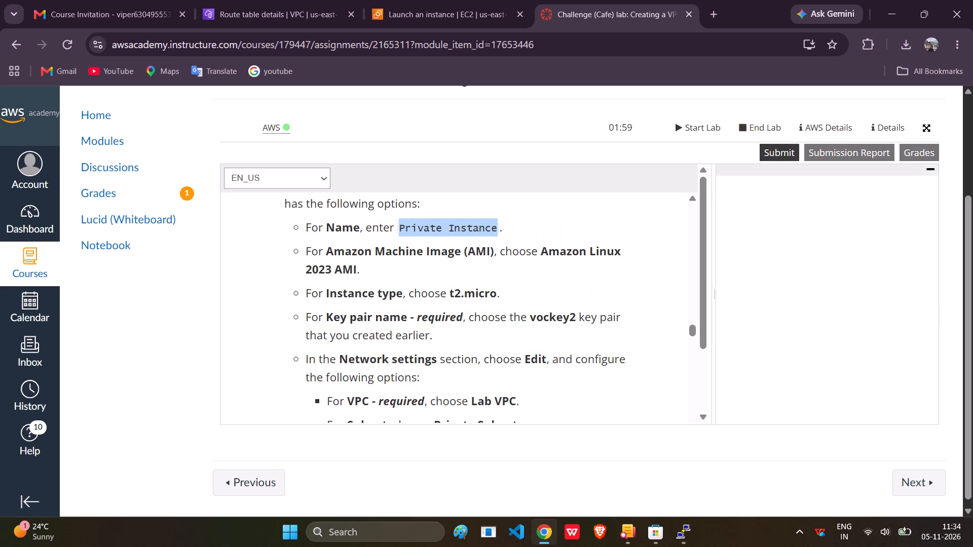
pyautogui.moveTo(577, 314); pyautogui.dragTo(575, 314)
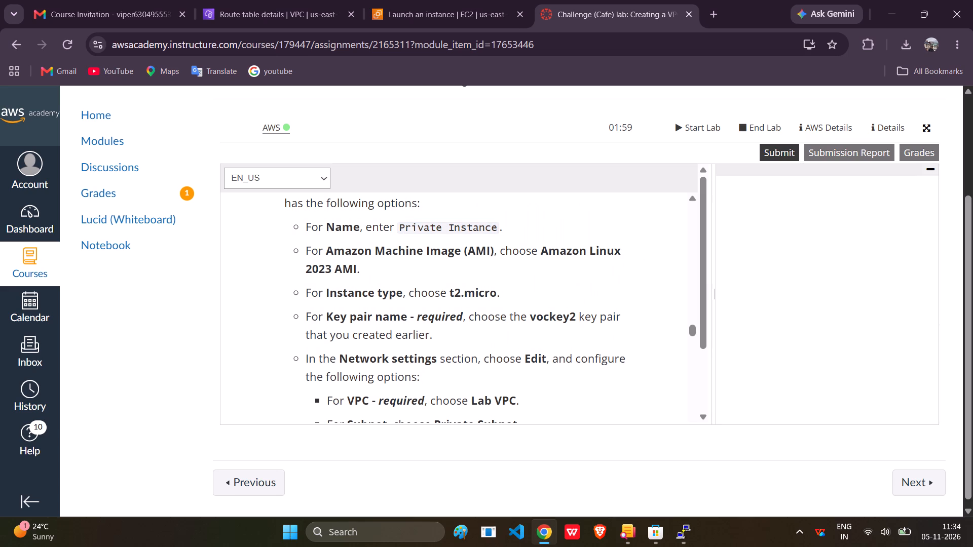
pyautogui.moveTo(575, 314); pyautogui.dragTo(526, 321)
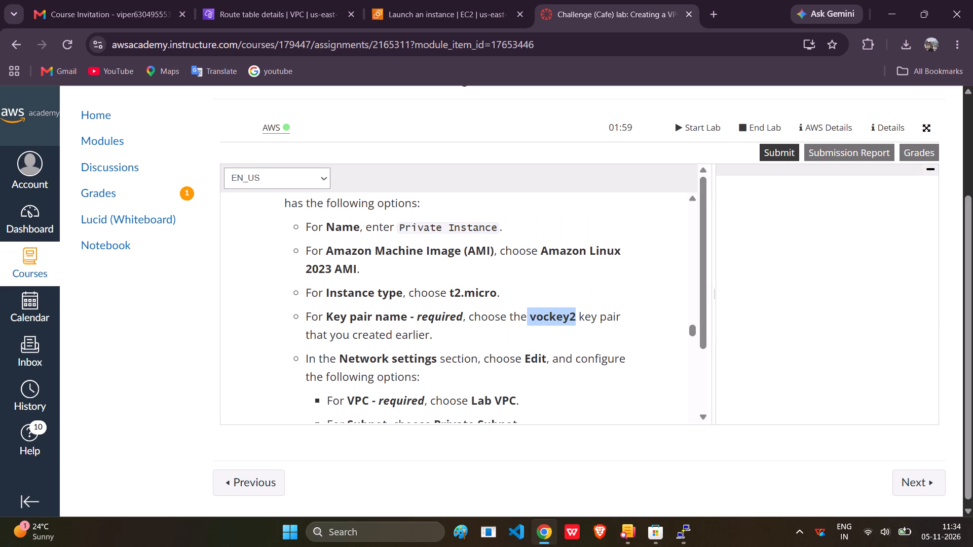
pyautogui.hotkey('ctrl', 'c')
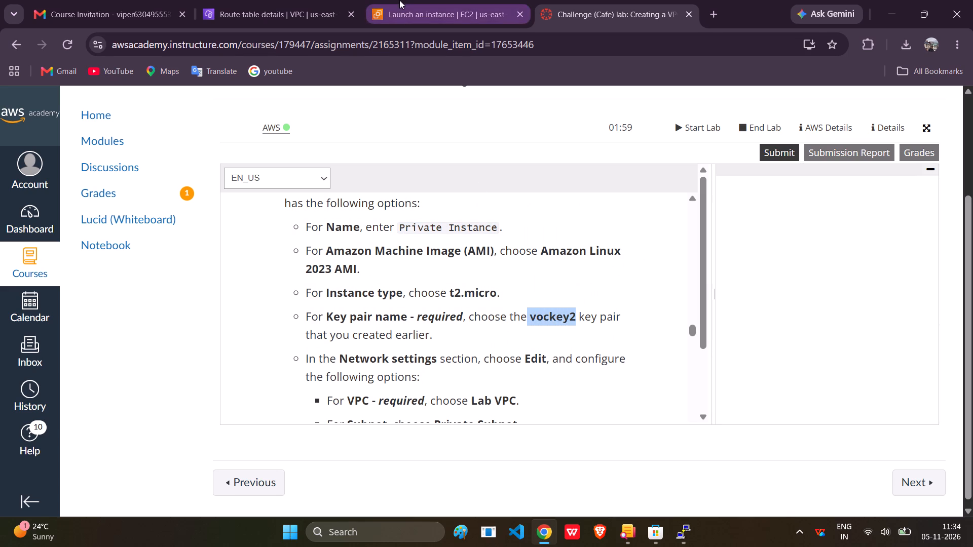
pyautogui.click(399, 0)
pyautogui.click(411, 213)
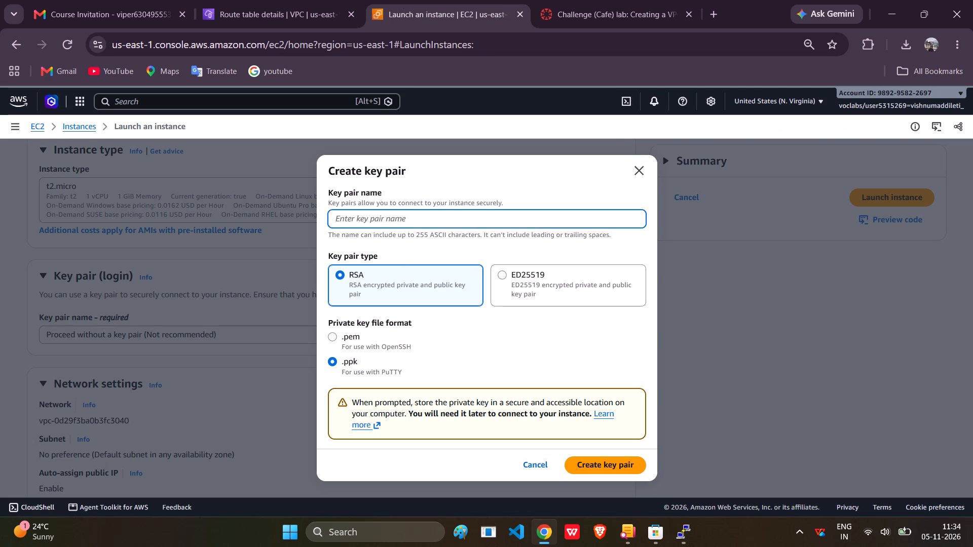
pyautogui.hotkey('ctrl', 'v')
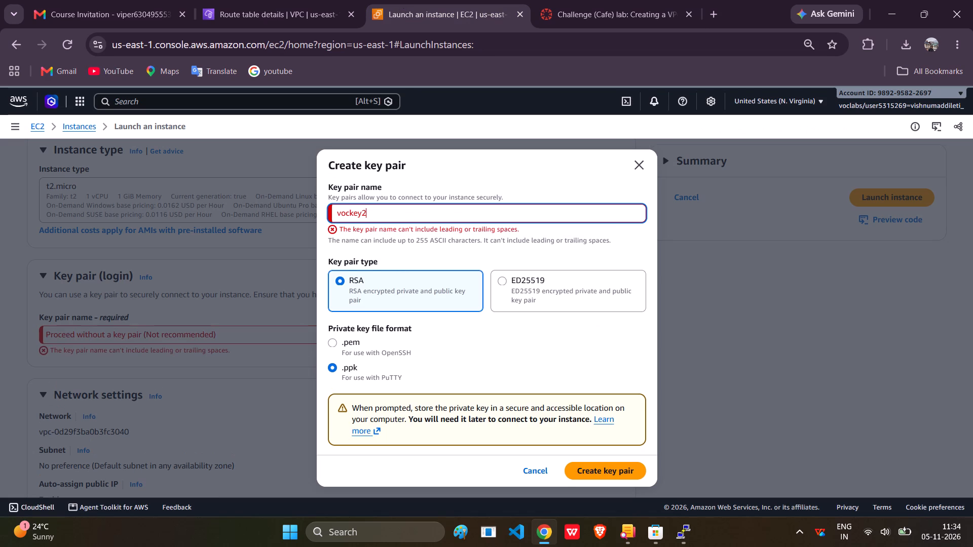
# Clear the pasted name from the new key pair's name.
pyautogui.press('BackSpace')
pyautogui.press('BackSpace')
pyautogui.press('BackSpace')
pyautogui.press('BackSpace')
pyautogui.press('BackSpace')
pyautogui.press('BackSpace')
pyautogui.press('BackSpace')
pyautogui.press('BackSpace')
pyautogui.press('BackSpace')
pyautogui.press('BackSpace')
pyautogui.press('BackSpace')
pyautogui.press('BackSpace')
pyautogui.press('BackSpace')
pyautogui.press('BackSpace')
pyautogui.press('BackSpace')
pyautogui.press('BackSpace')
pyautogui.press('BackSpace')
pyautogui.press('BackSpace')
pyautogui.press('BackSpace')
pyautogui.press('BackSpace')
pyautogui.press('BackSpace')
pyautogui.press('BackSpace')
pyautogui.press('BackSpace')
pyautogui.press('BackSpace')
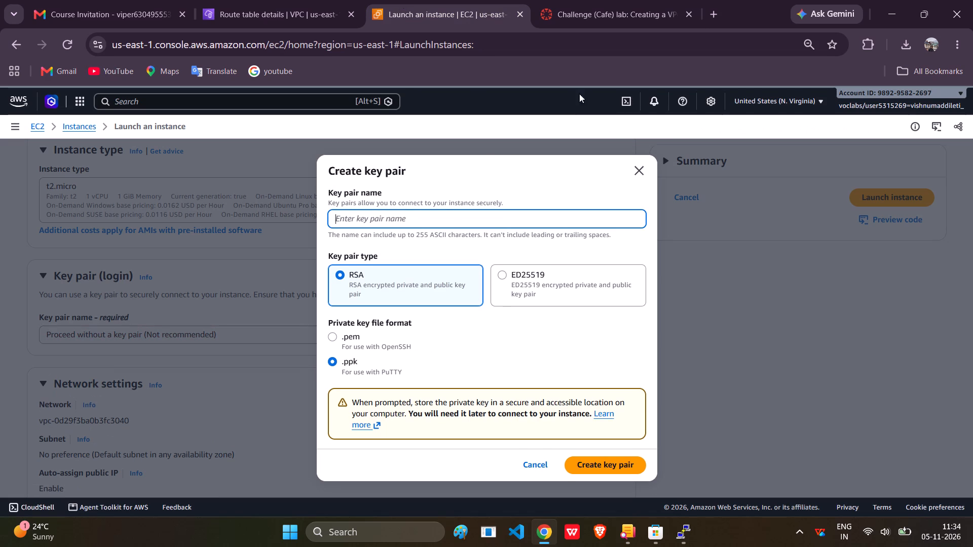
# Recheck the key pair name in the lab instructions and name the new key pair vokey2.
pyautogui.click(605, 0)
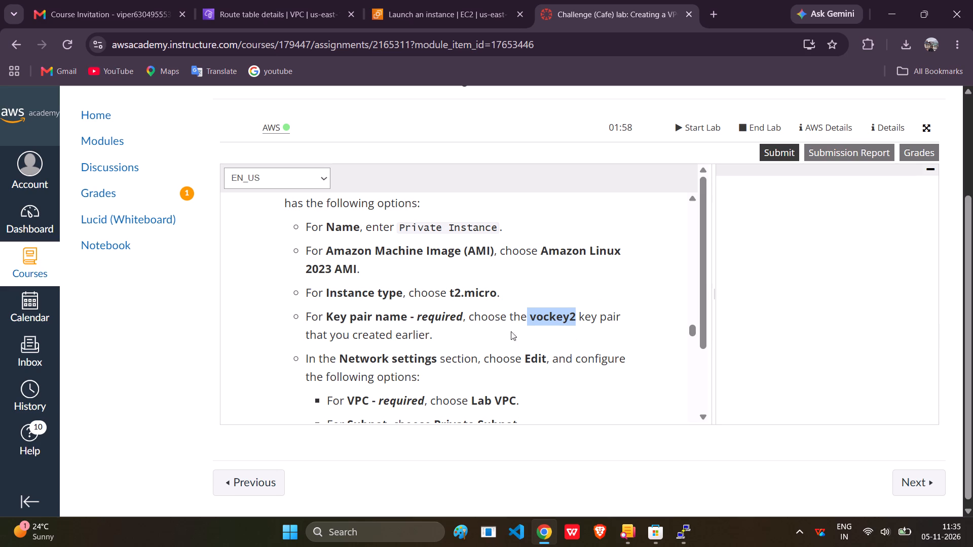
pyautogui.click(492, 0)
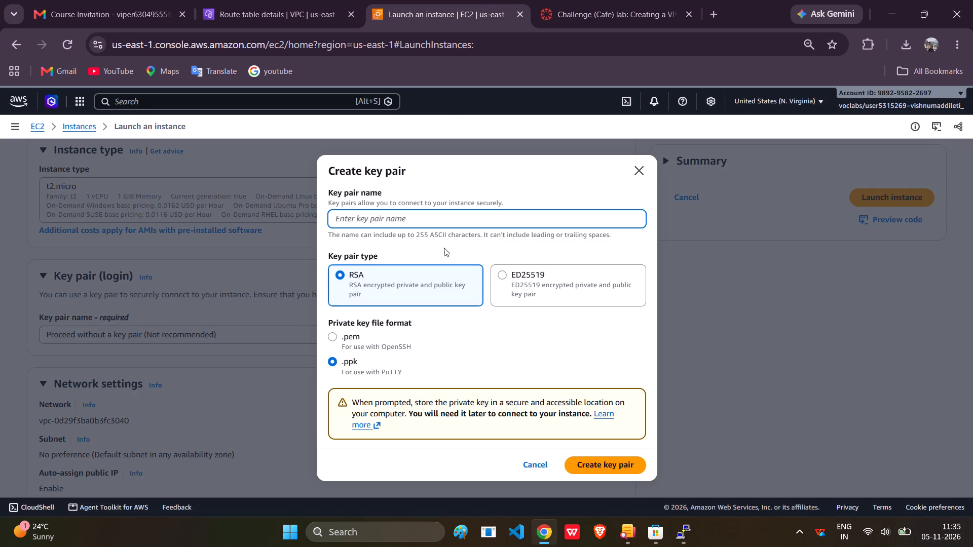
pyautogui.scroll(-1, 444, 248)
pyautogui.click(457, 219)
pyautogui.write('vik')
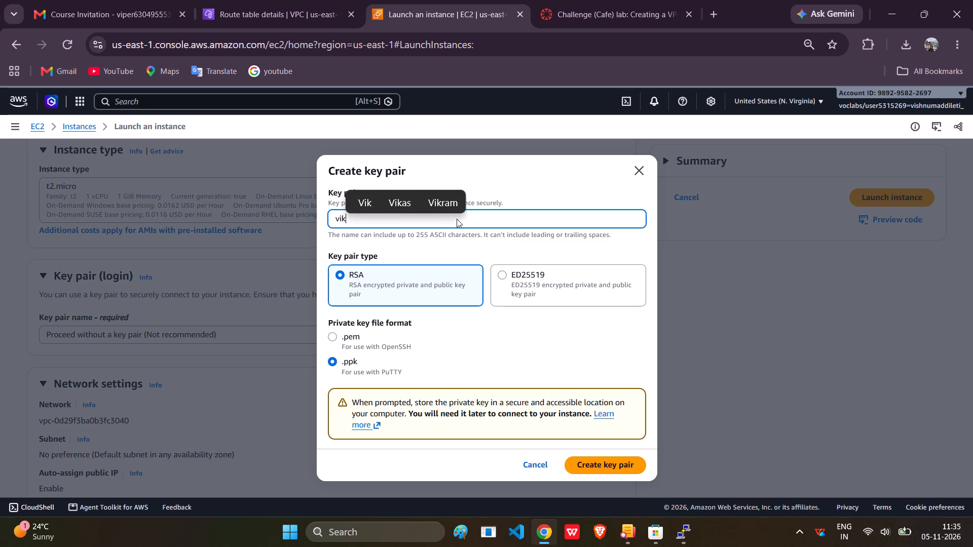
pyautogui.press('BackSpace')
pyautogui.press('BackSpace')
pyautogui.write('okey')
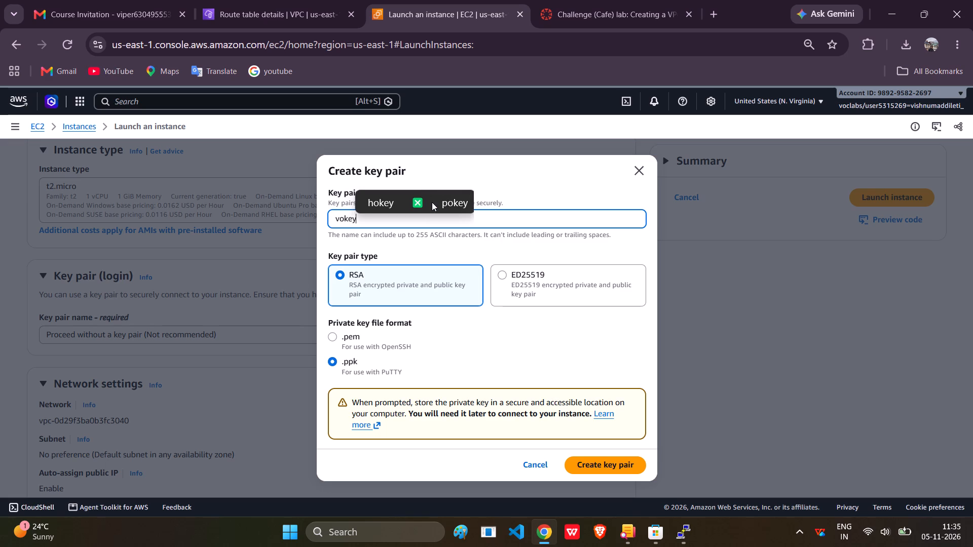
pyautogui.press('2')
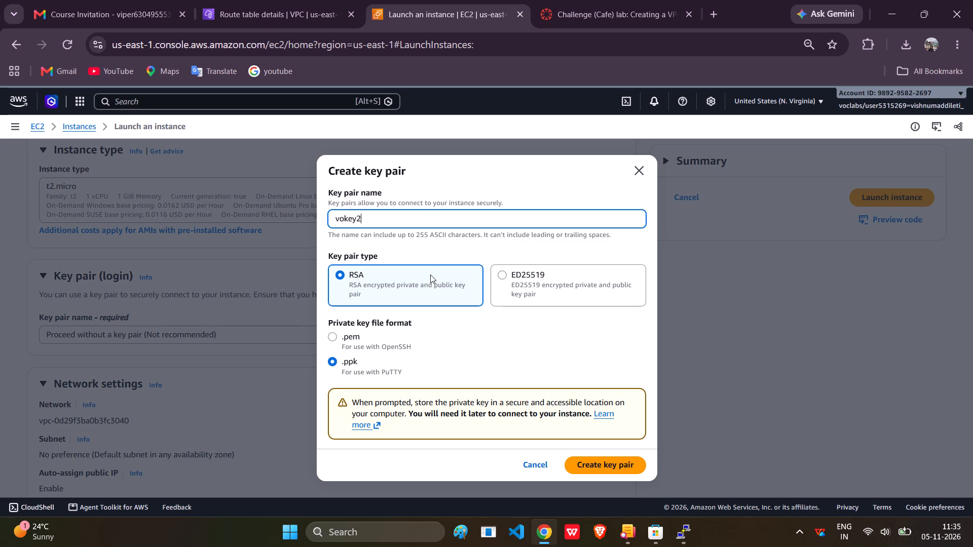
pyautogui.scroll(-1, 403, 348)
# Review the key pair and network settings requirements in step 19 of the lab instructions, and return to the key pair creation.
pyautogui.click(294, 0)
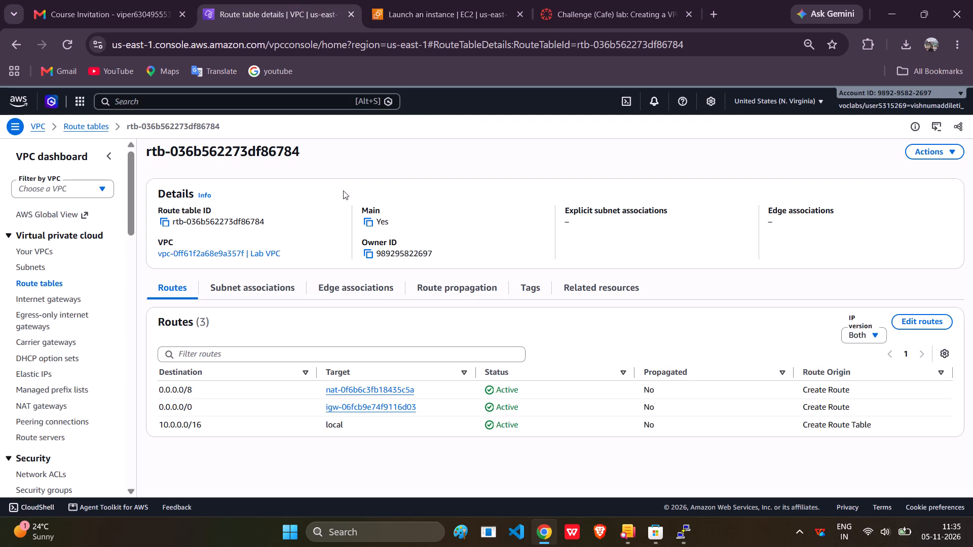
pyautogui.click(639, 0)
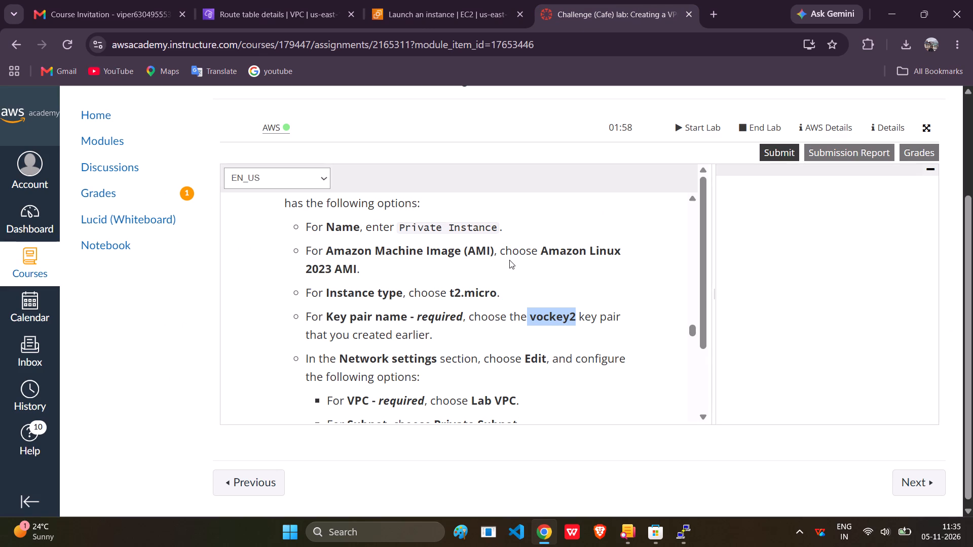
pyautogui.scroll(-1, 509, 260)
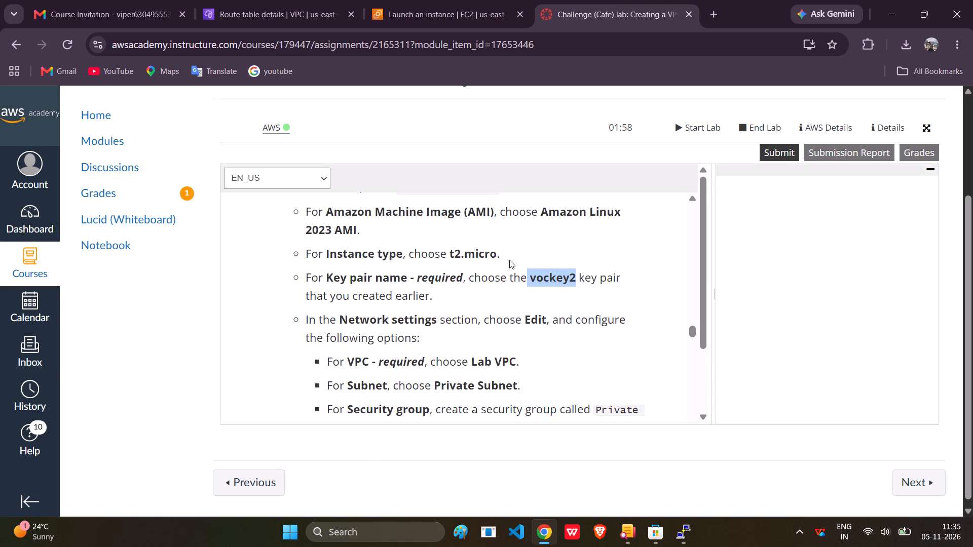
pyautogui.click(427, 2)
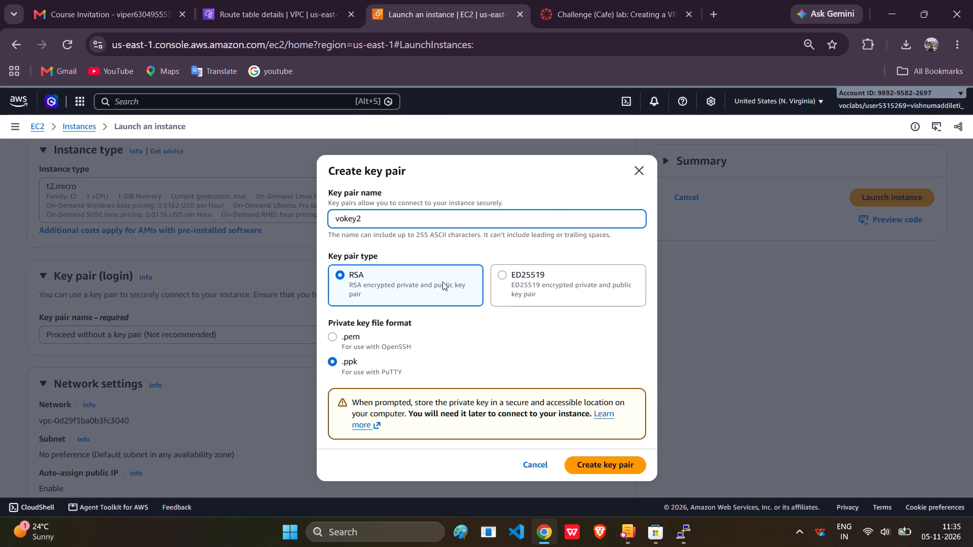
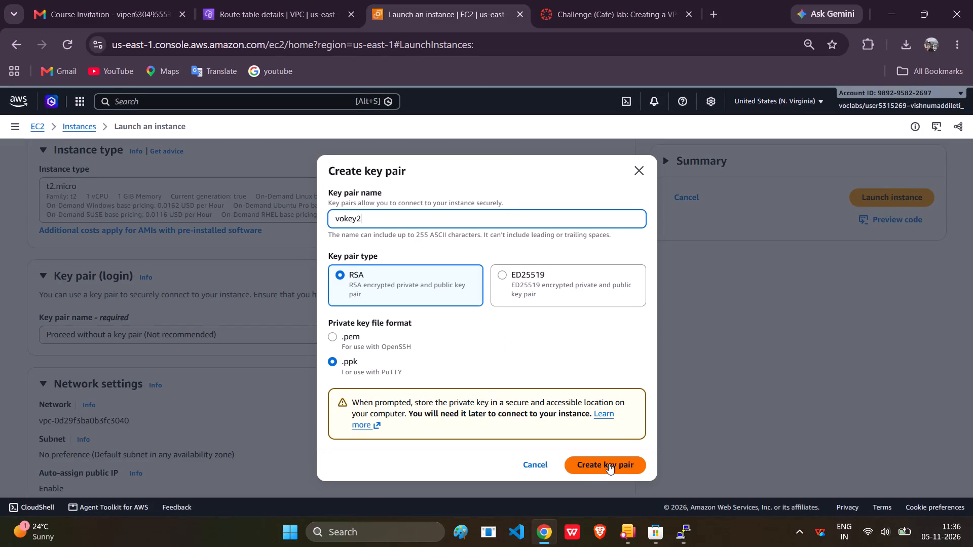
# Create the RSA key pair vokey2 with a .ppk private key file and check the instance's key pair selection.
pyautogui.click(623, 459)
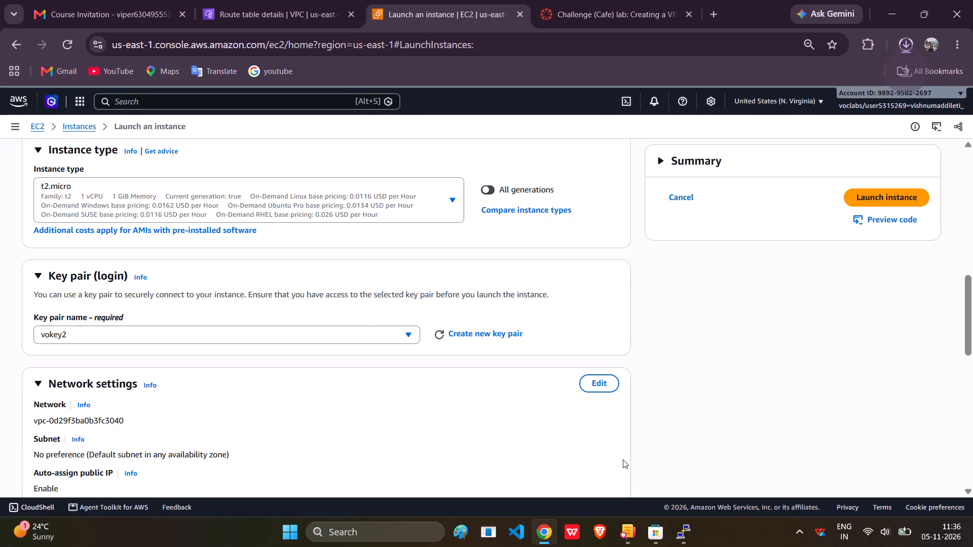
pyautogui.scroll(-1, 355, 370)
pyautogui.click(371, 304)
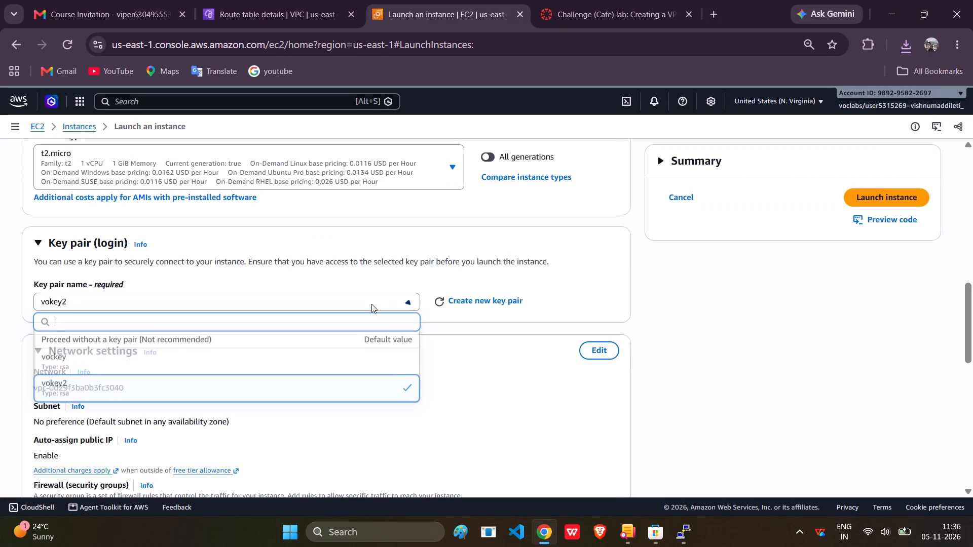
pyautogui.click(371, 304)
# Check the lab instructions for the network settings, then edit them and set the instance's VPC to Lab VPC.
pyautogui.scroll(-1, 371, 304)
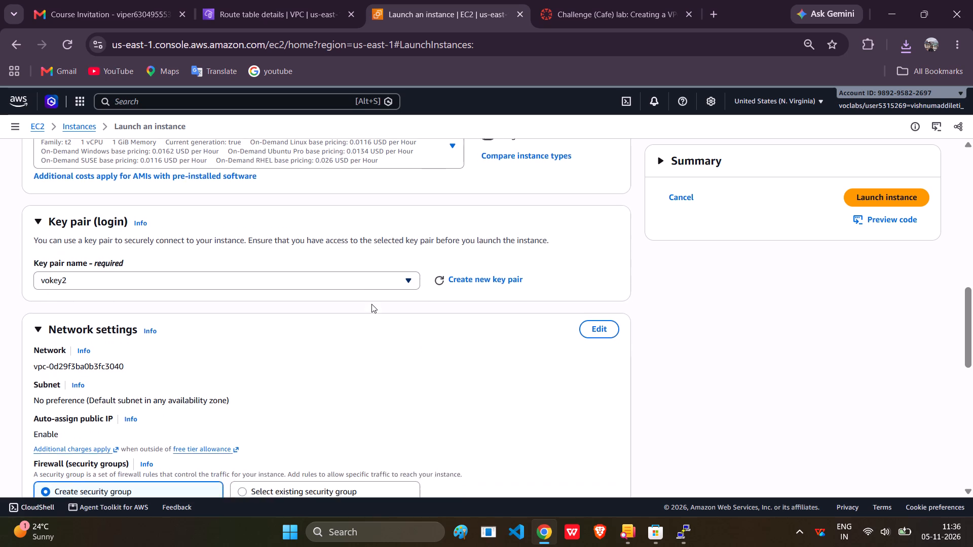
pyautogui.scroll(-1, 371, 304)
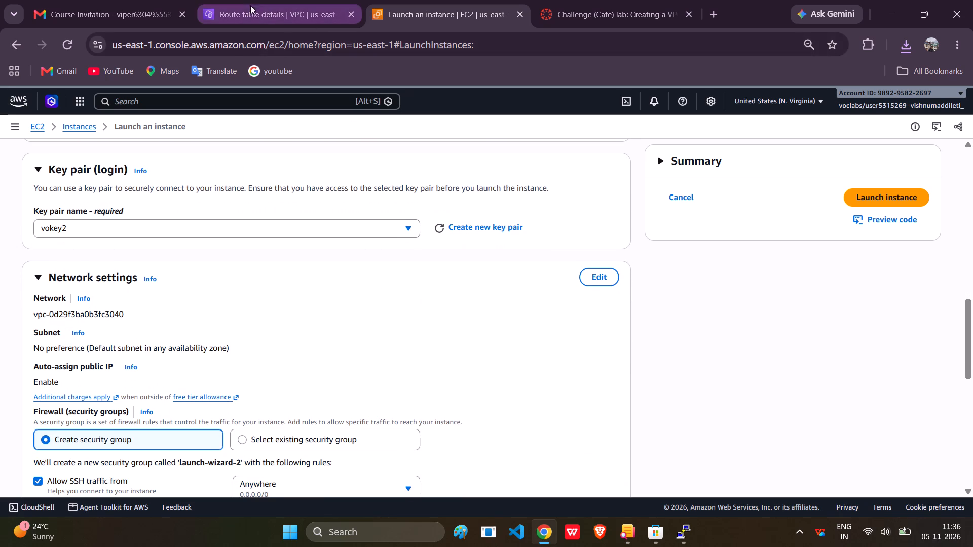
pyautogui.scroll(-1, 234, 256)
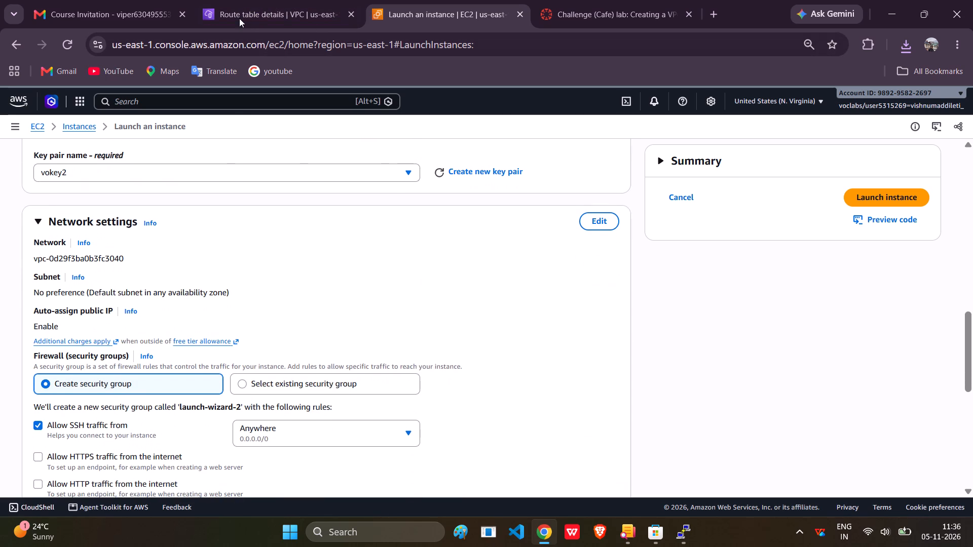
pyautogui.click(243, 12)
pyautogui.click(663, 1)
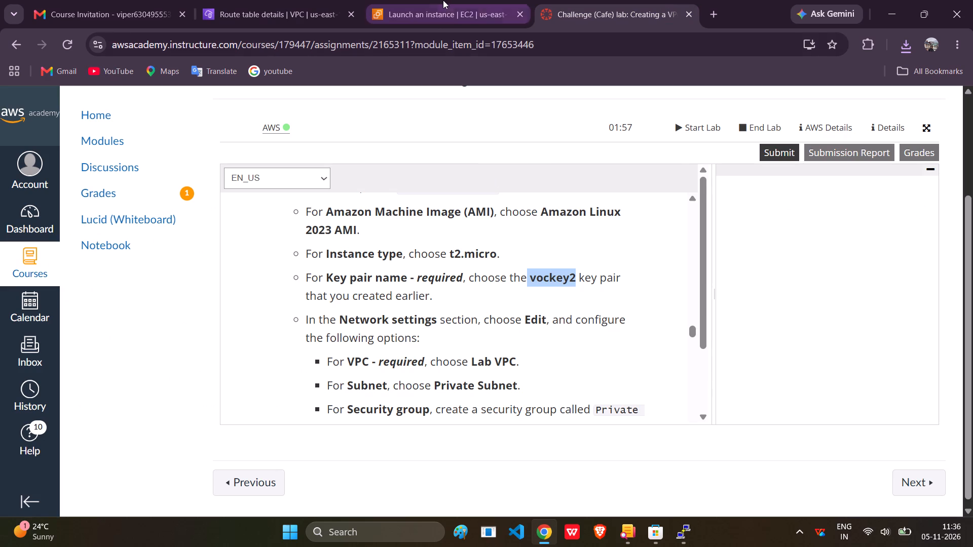
pyautogui.moveTo(435, 0); pyautogui.dragTo(457, 10)
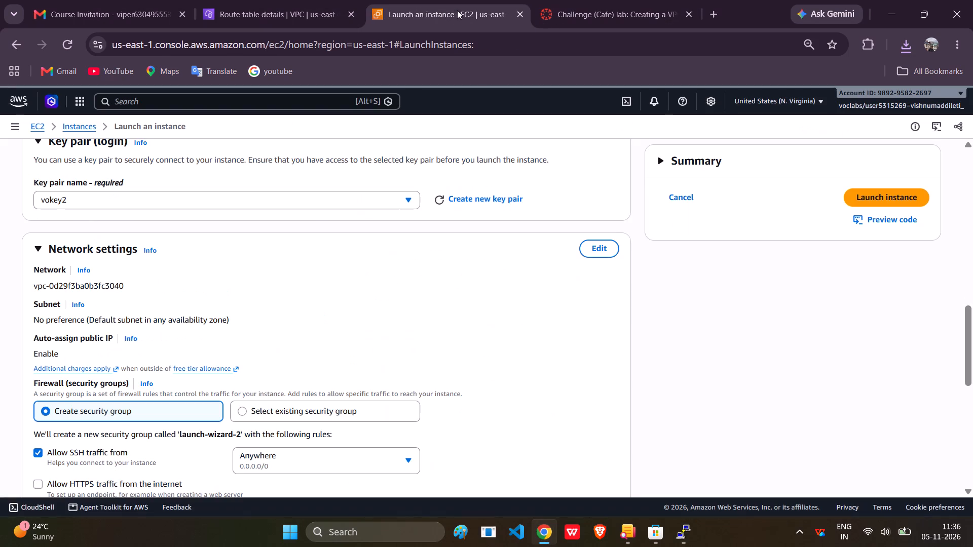
pyautogui.click(617, 247)
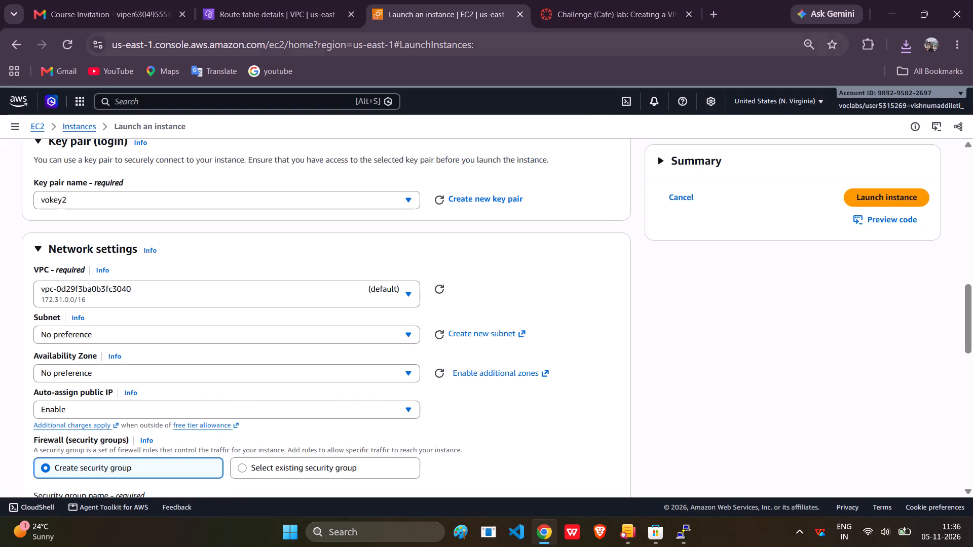
pyautogui.click(599, 33)
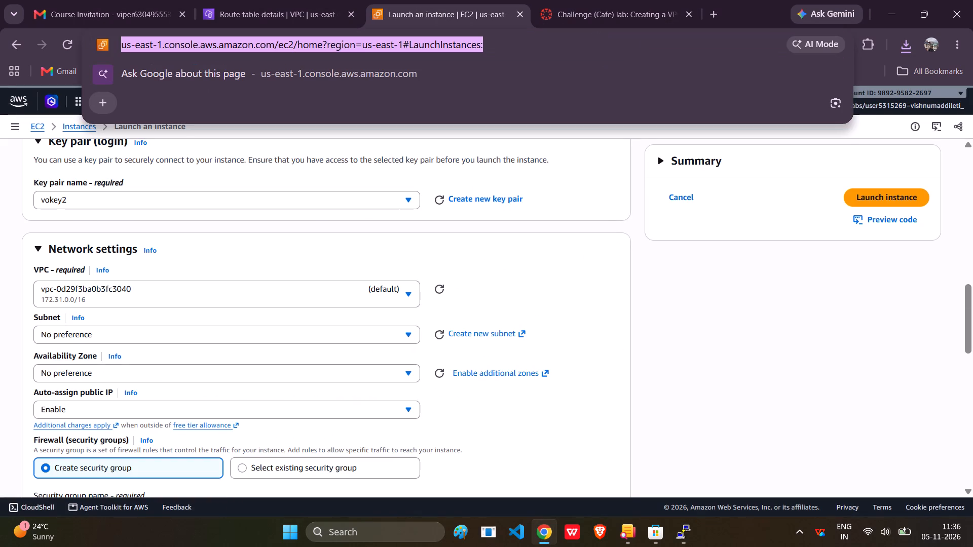
pyautogui.click(592, 0)
pyautogui.scroll(-3, 514, 281)
pyautogui.click(455, 0)
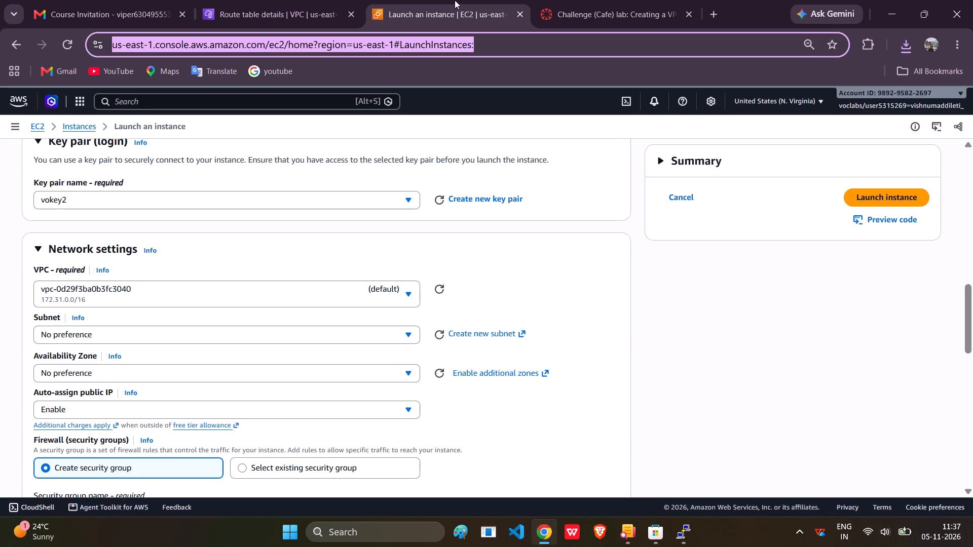
pyautogui.click(397, 294)
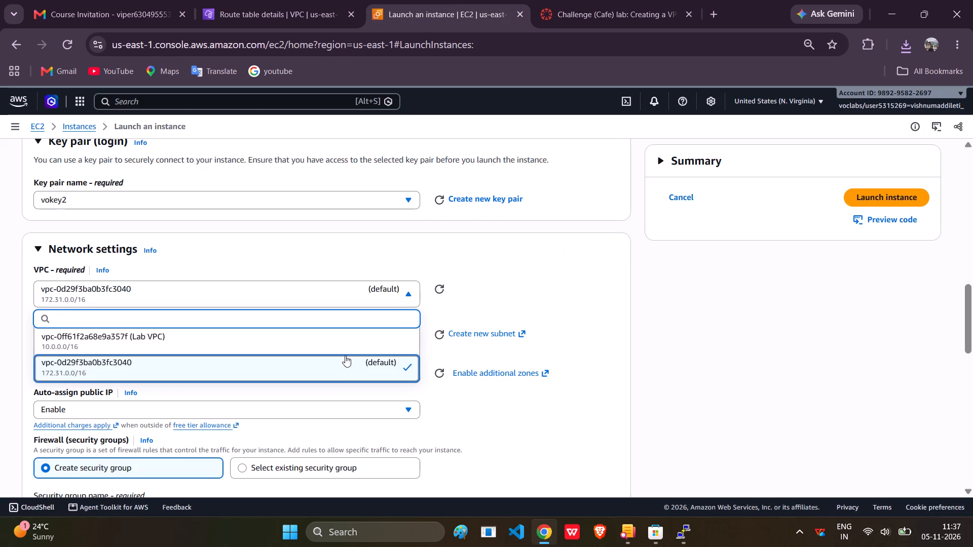
pyautogui.click(343, 348)
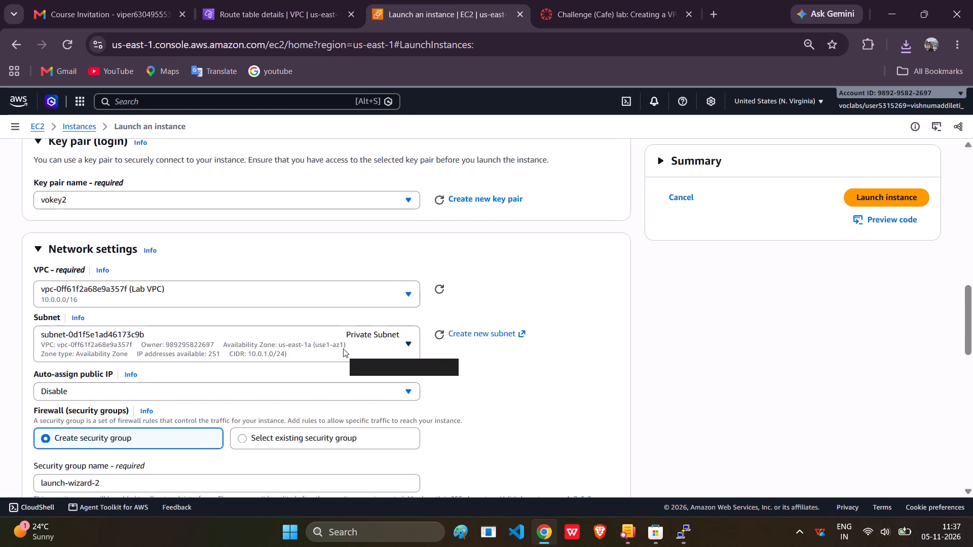
# Compare the instance's subnet, public IP and security group settings with the requirements in the lab instructions.
pyautogui.scroll(-2, 343, 348)
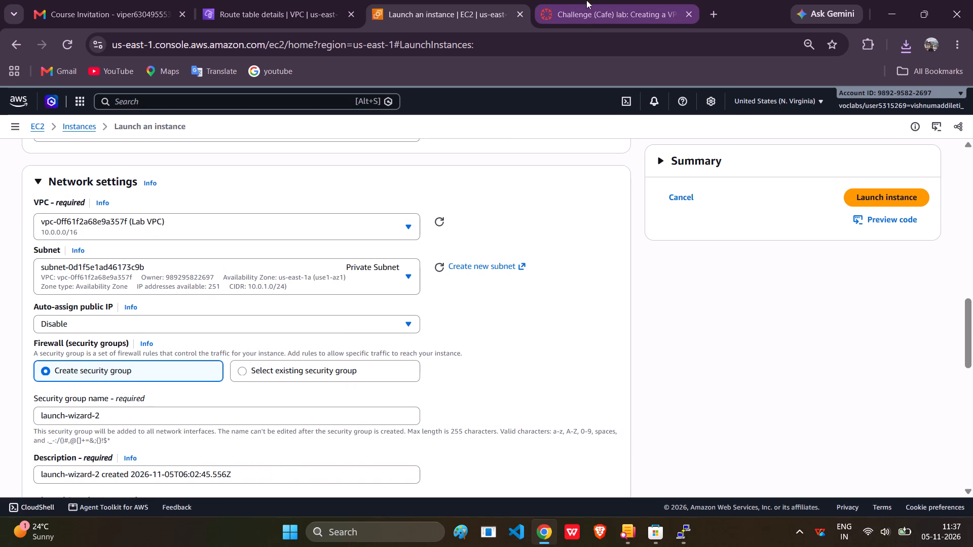
pyautogui.click(597, 0)
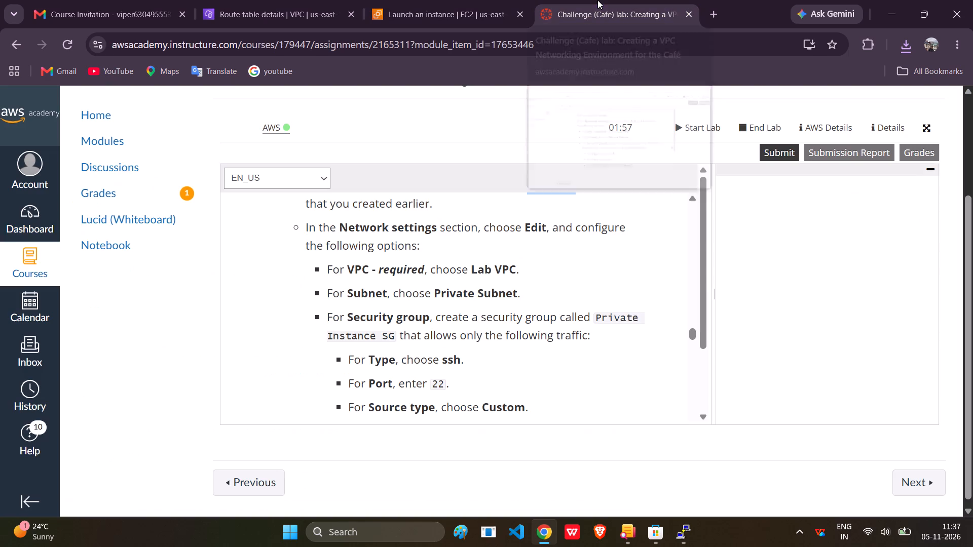
pyautogui.click(431, 4)
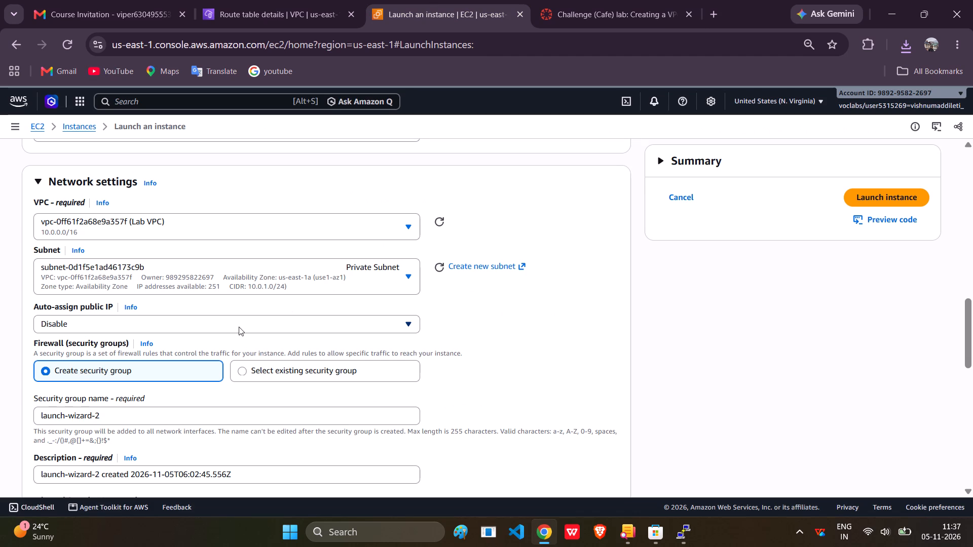
pyautogui.scroll(-1, 239, 346)
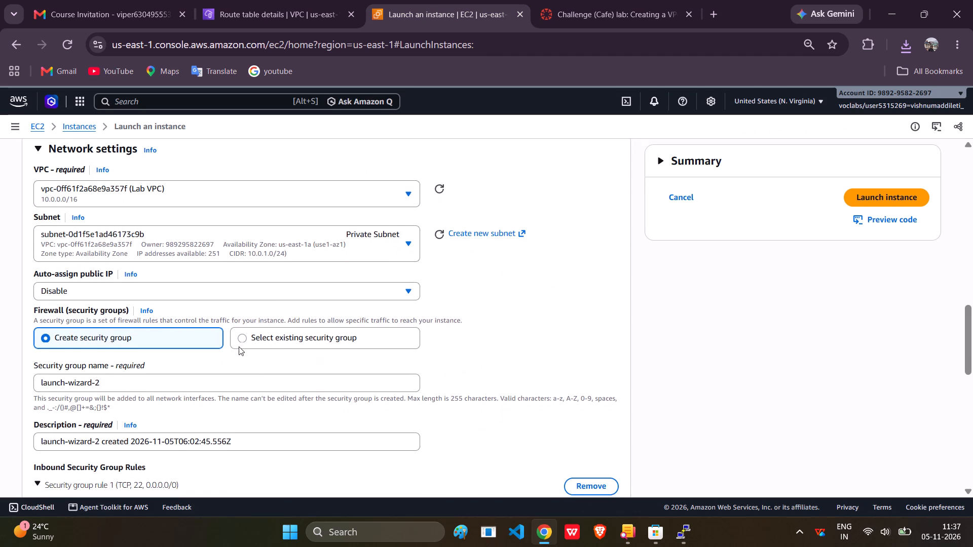
pyautogui.scroll(-2, 239, 346)
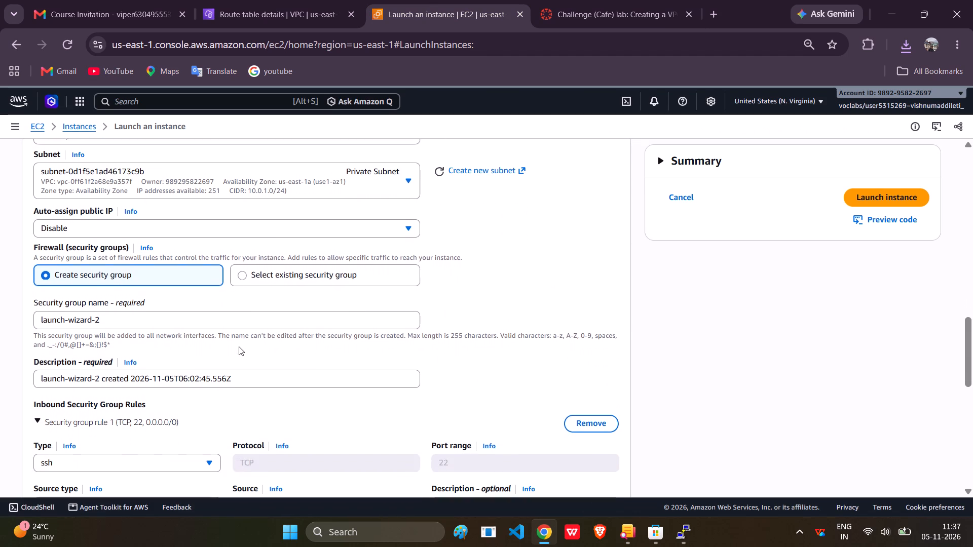
pyautogui.scroll(-1, 239, 346)
pyautogui.scroll(1, 239, 346)
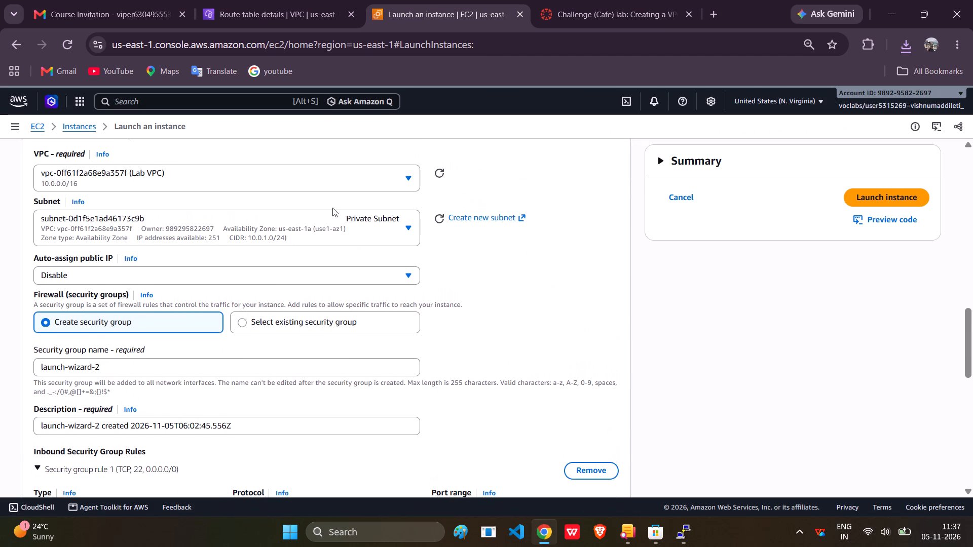
pyautogui.click(579, 14)
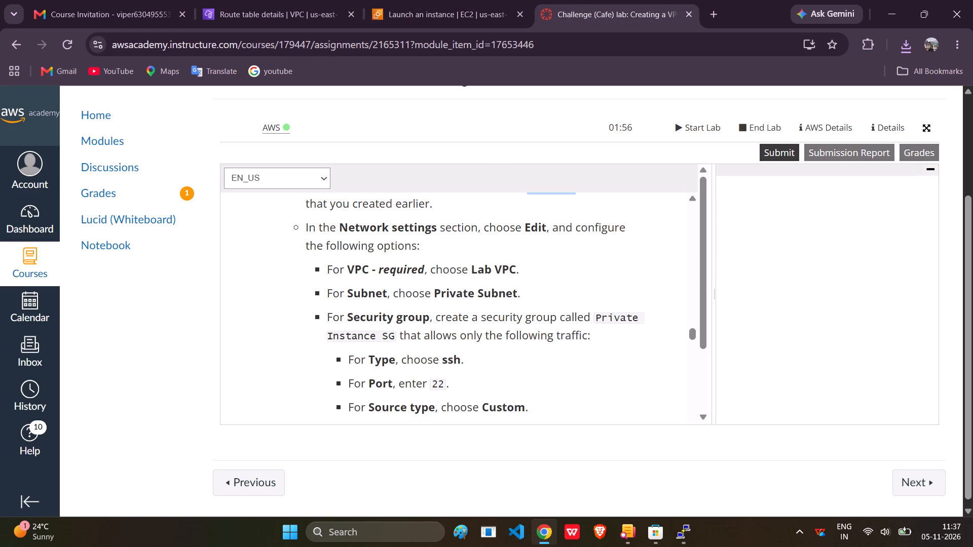
pyautogui.click(483, 0)
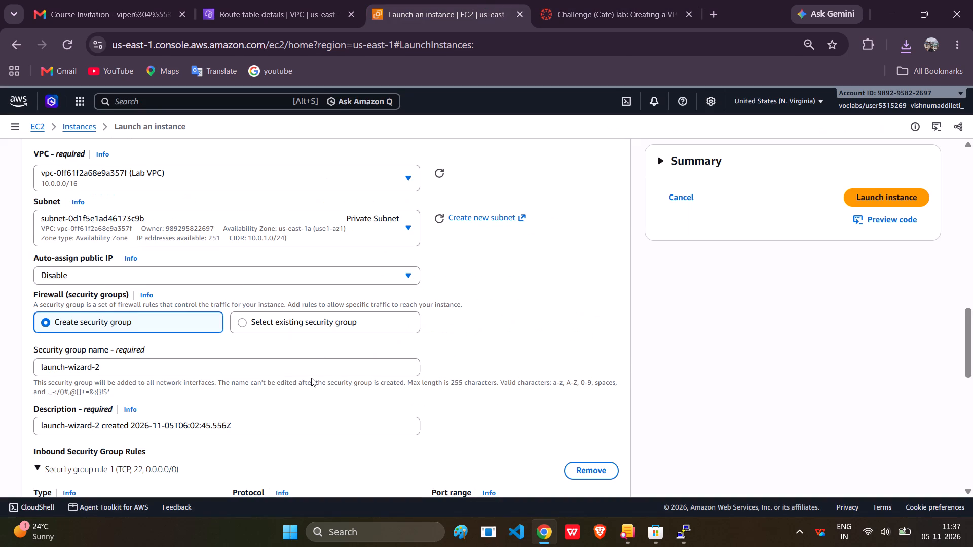
pyautogui.scroll(-1, 311, 378)
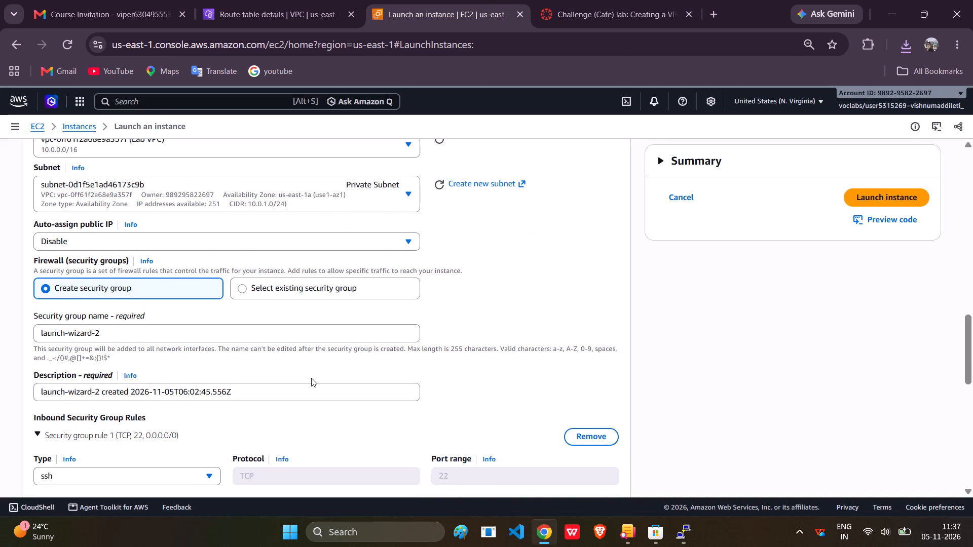
pyautogui.scroll(-2, 296, 384)
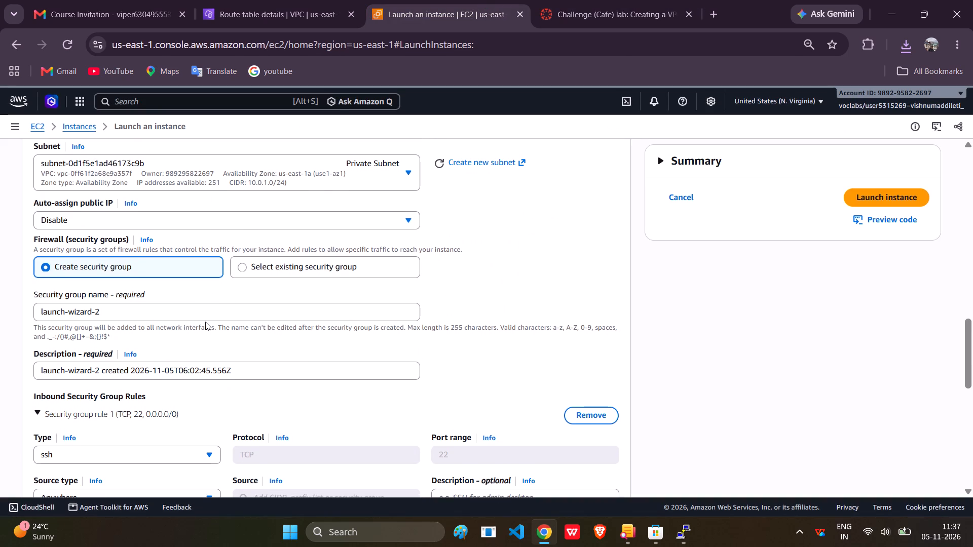
pyautogui.scroll(-2, 205, 322)
pyautogui.scroll(1, 205, 322)
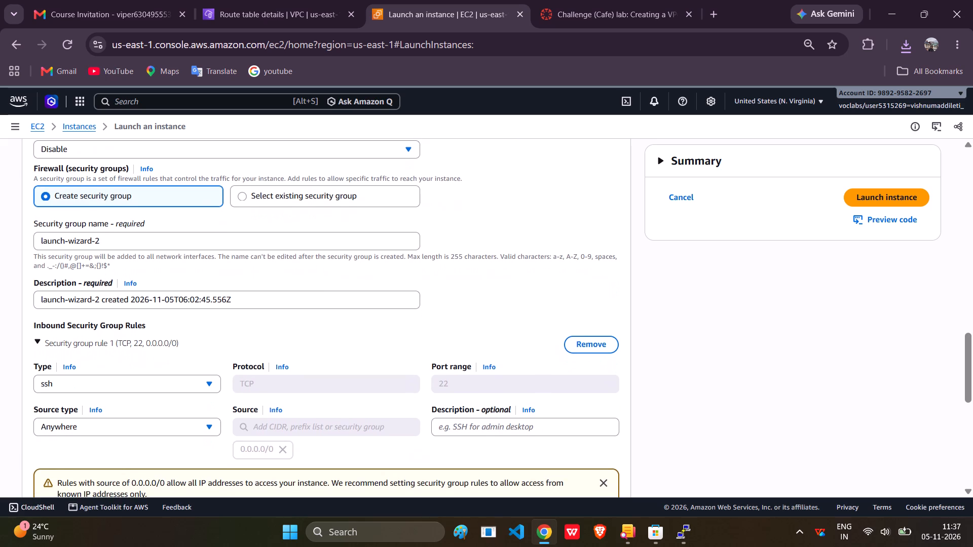
pyautogui.scroll(2, 205, 322)
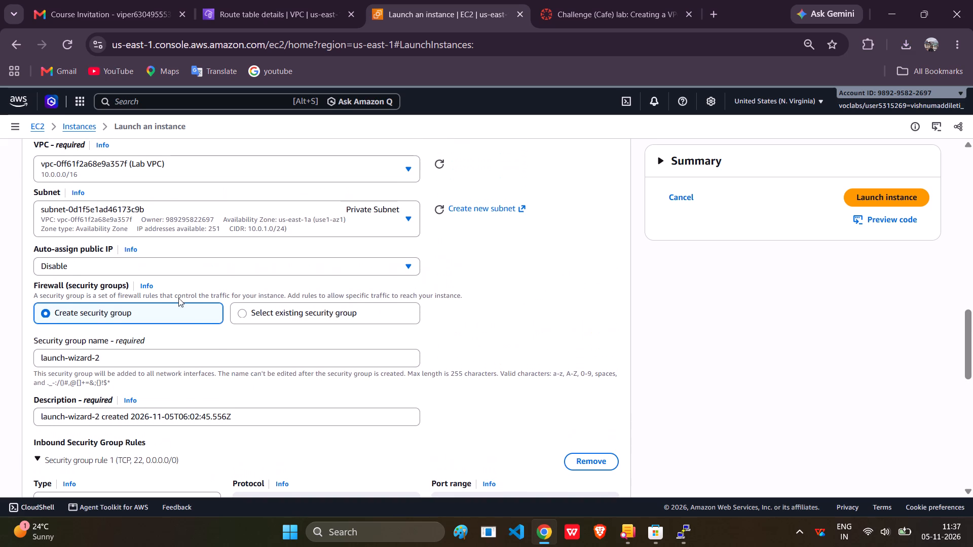
pyautogui.click(167, 264)
pyautogui.click(167, 264)
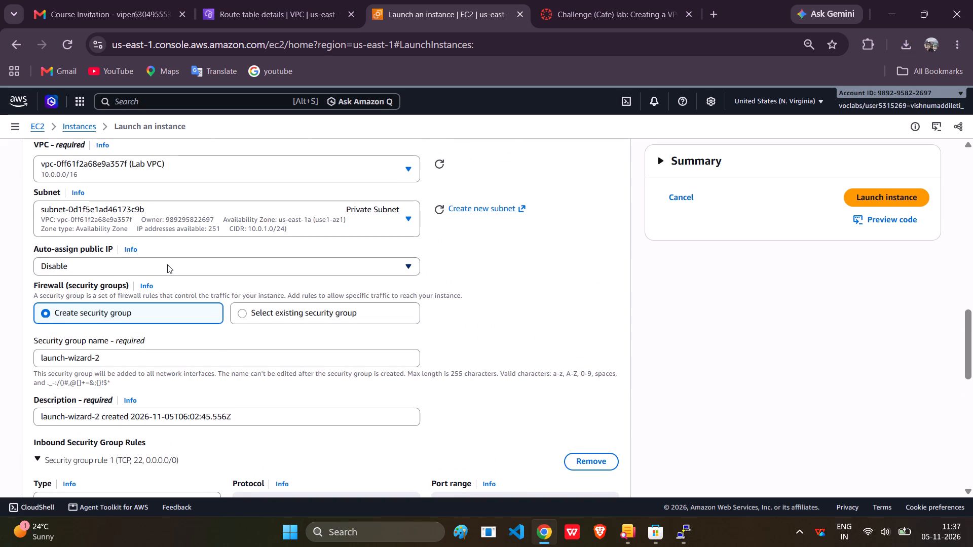
# Switch the firewall to an existing security group and select launch-wizard-1.
pyautogui.scroll(-1, 167, 264)
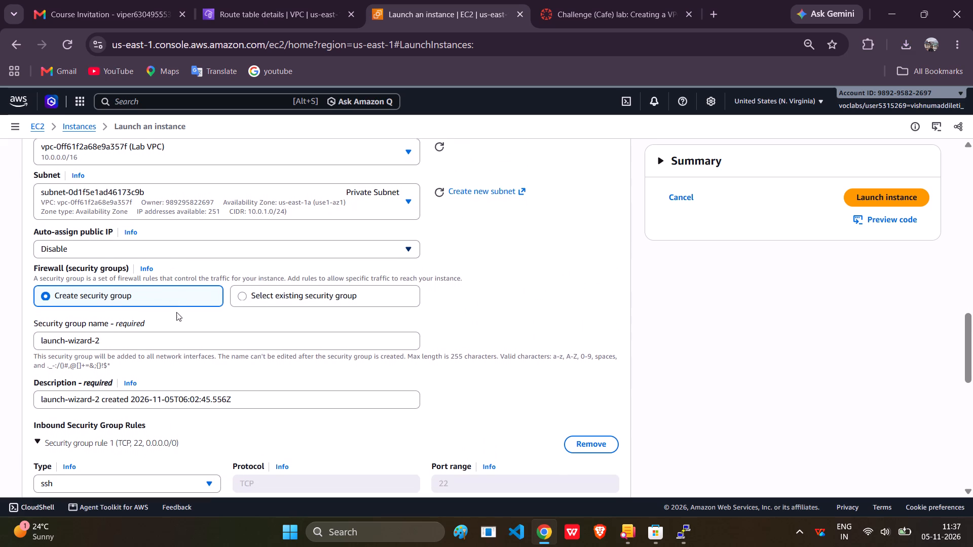
pyautogui.click(280, 298)
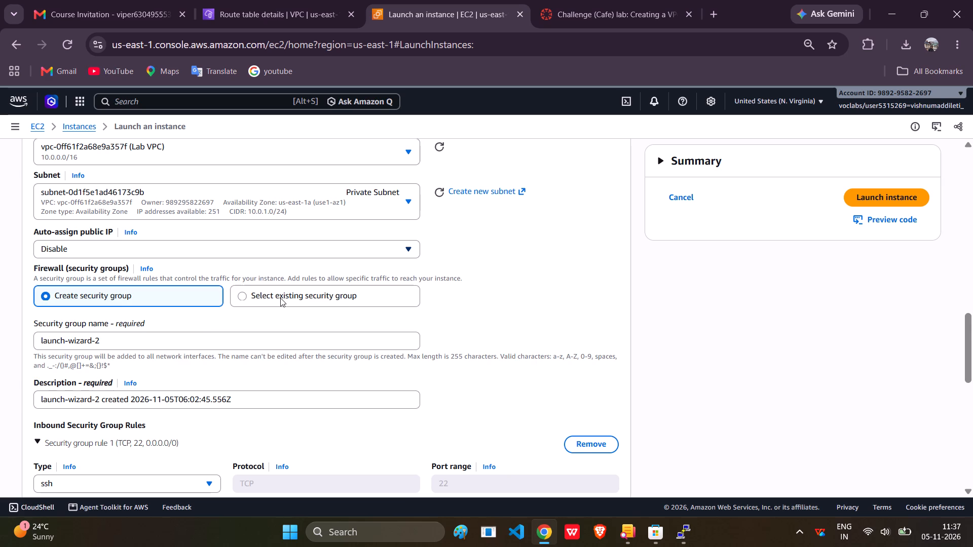
pyautogui.click(274, 339)
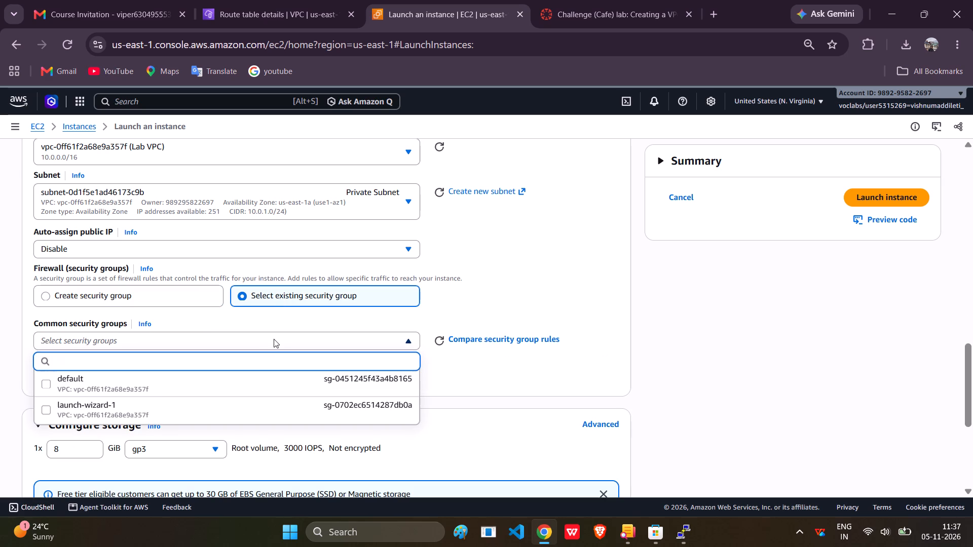
pyautogui.click(218, 405)
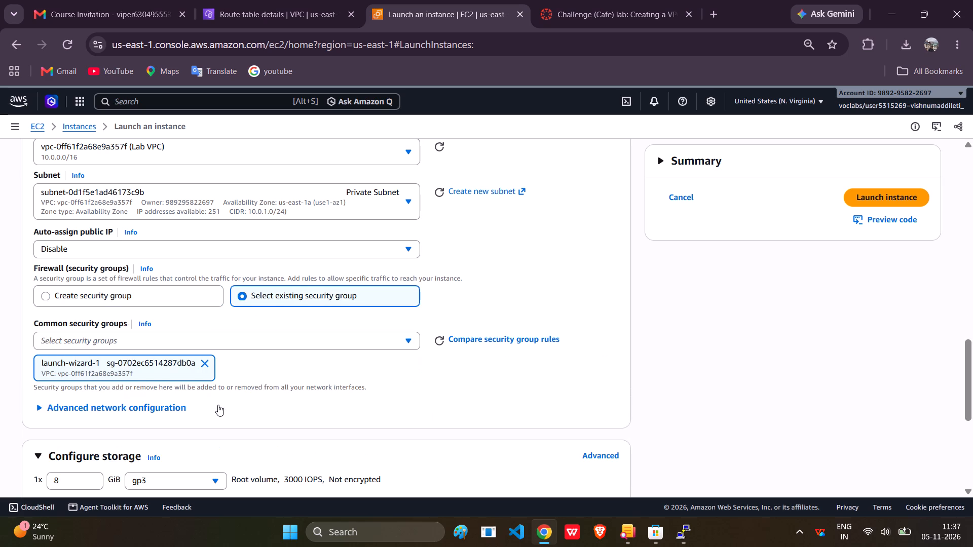
# Review the instance's network and storage settings and read the lab instructions for the required security group.
pyautogui.scroll(-1, 218, 405)
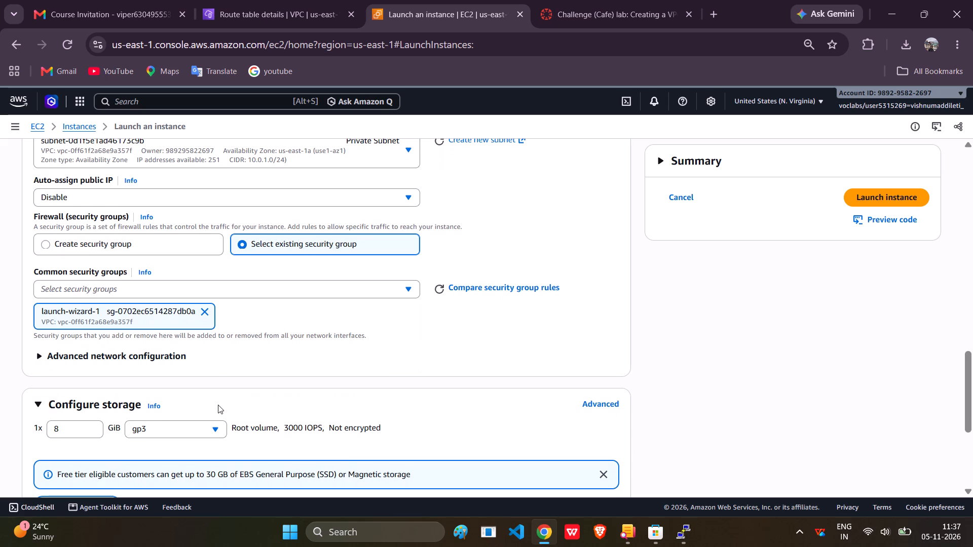
pyautogui.scroll(-1, 218, 405)
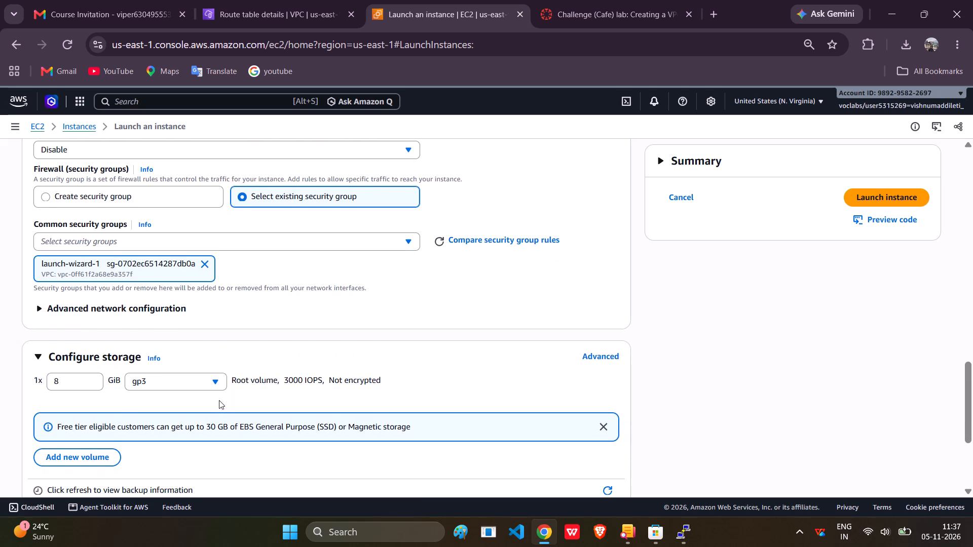
pyautogui.scroll(-1, 221, 395)
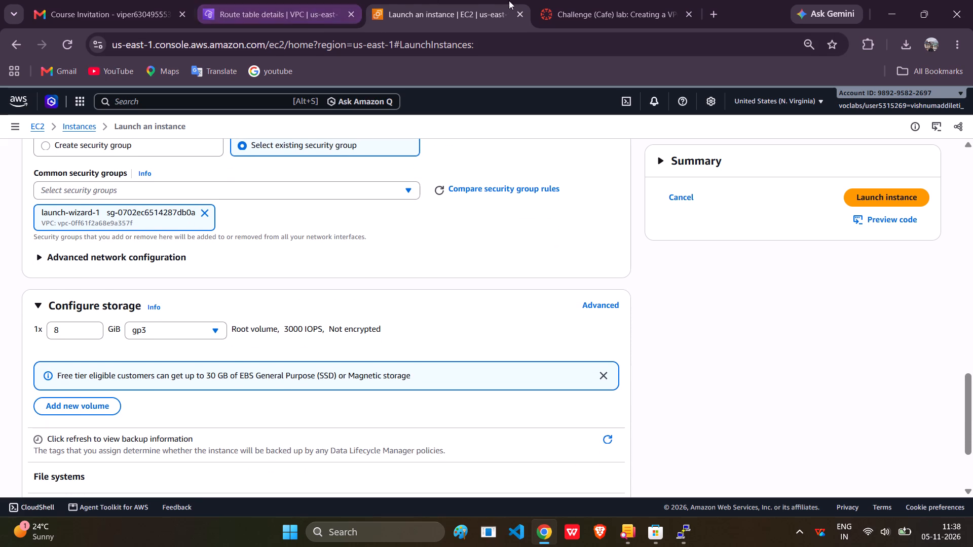
pyautogui.click(591, 7)
pyautogui.scroll(-1, 443, 333)
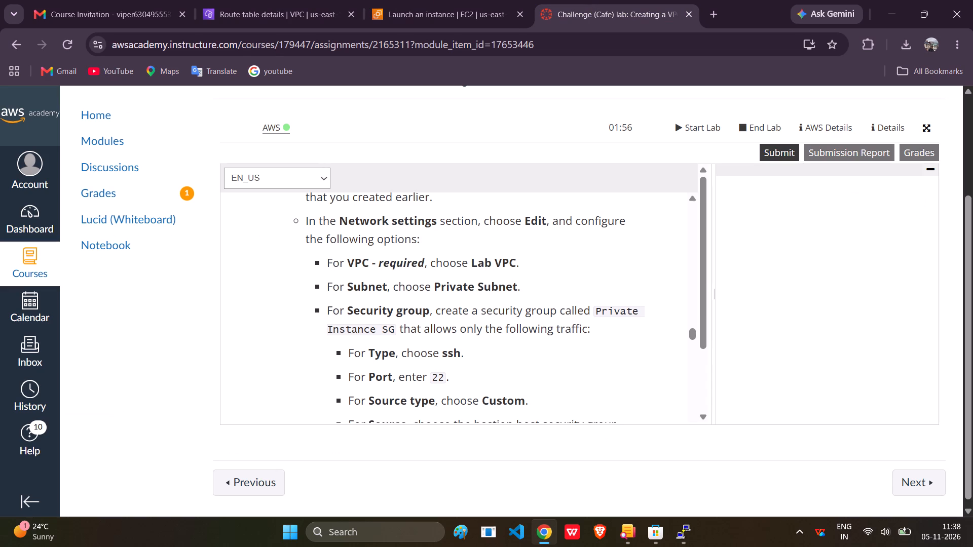
pyautogui.scroll(-1, 443, 333)
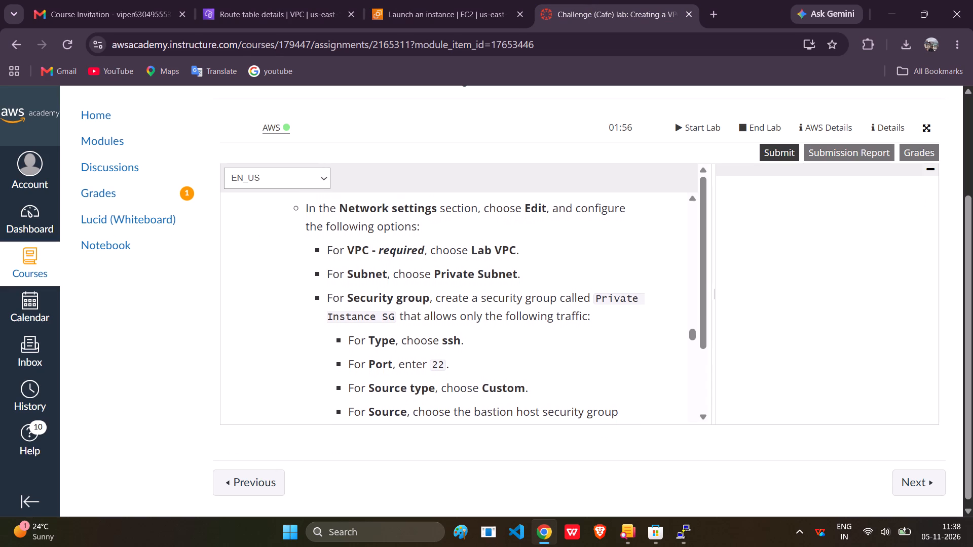
pyautogui.scroll(-2, 443, 333)
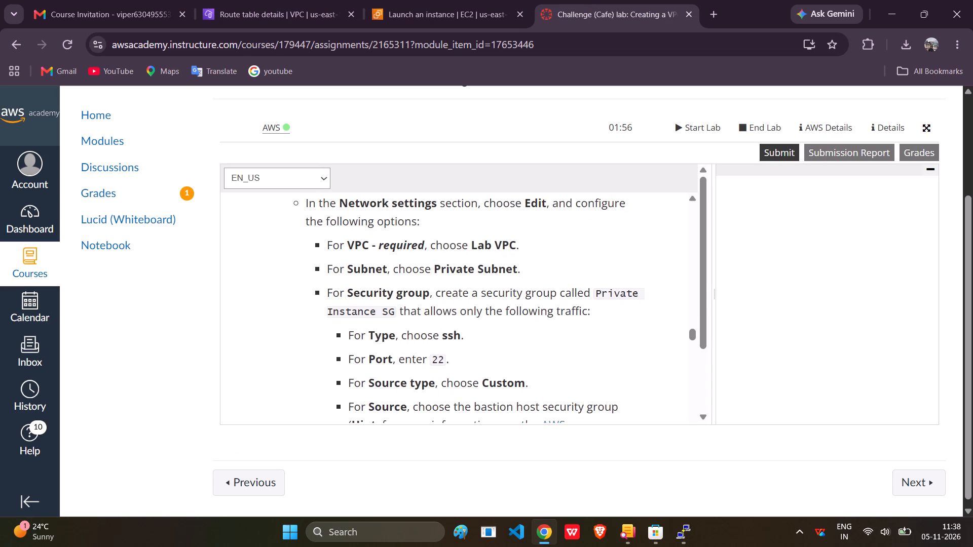
pyautogui.scroll(-1, 443, 333)
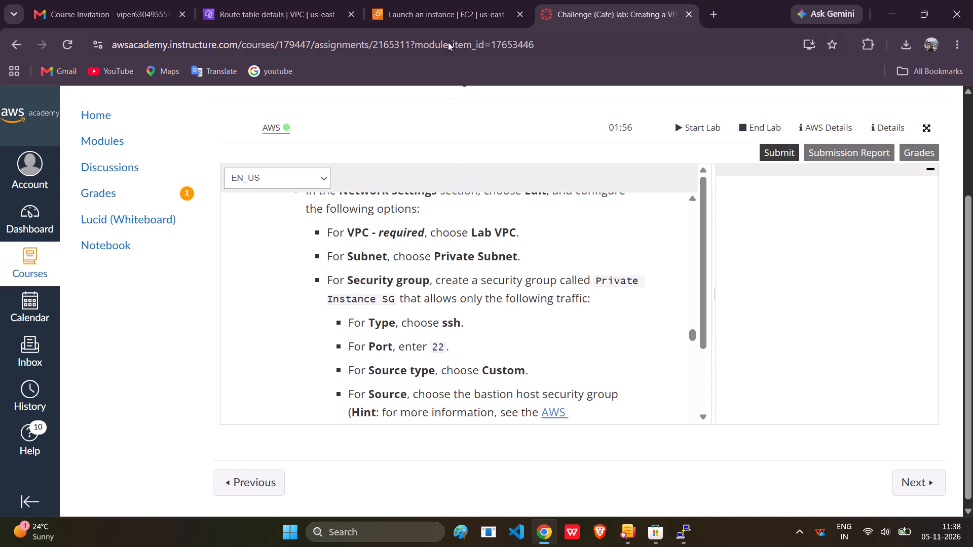
pyautogui.click(442, 0)
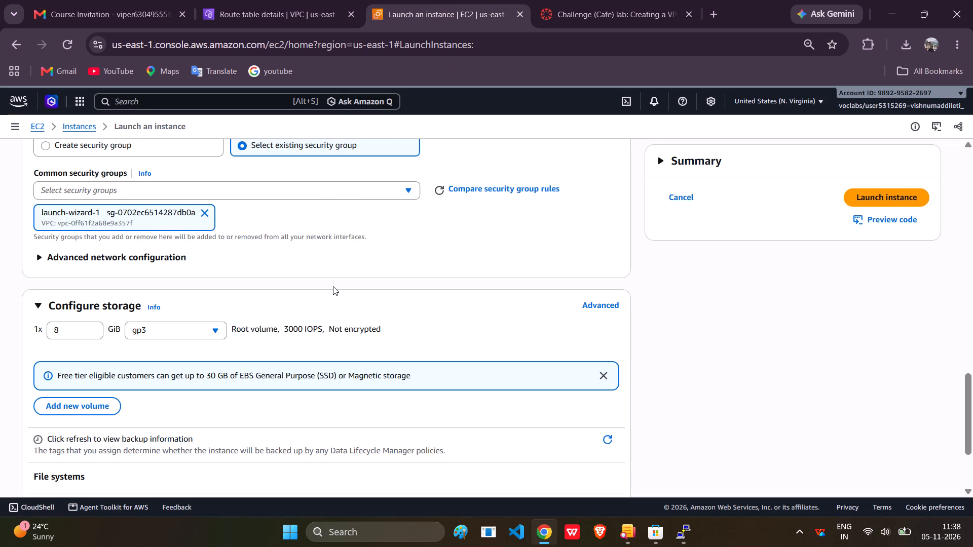
# Switch the instance's firewall setting to create a new security group and bring up its inbound rules.
pyautogui.scroll(2, 333, 286)
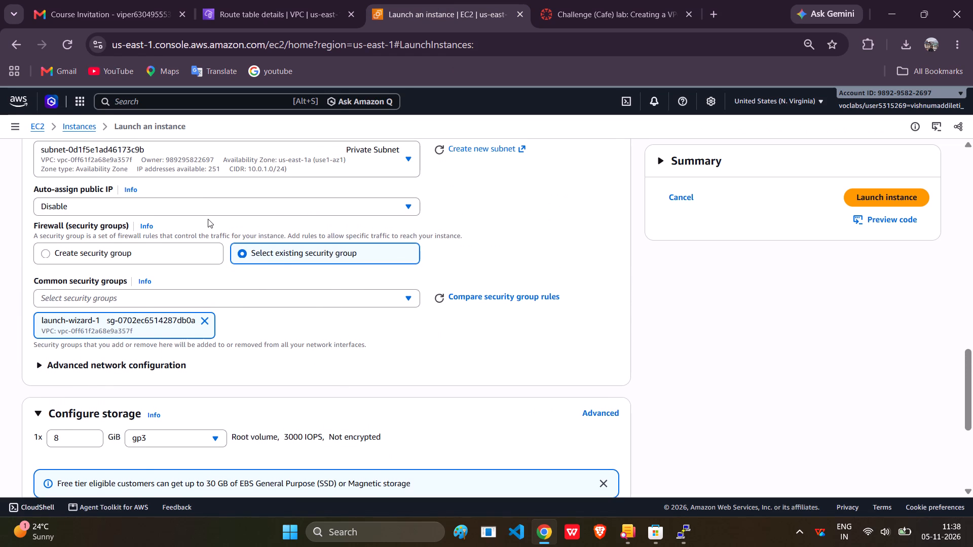
pyautogui.scroll(2, 207, 216)
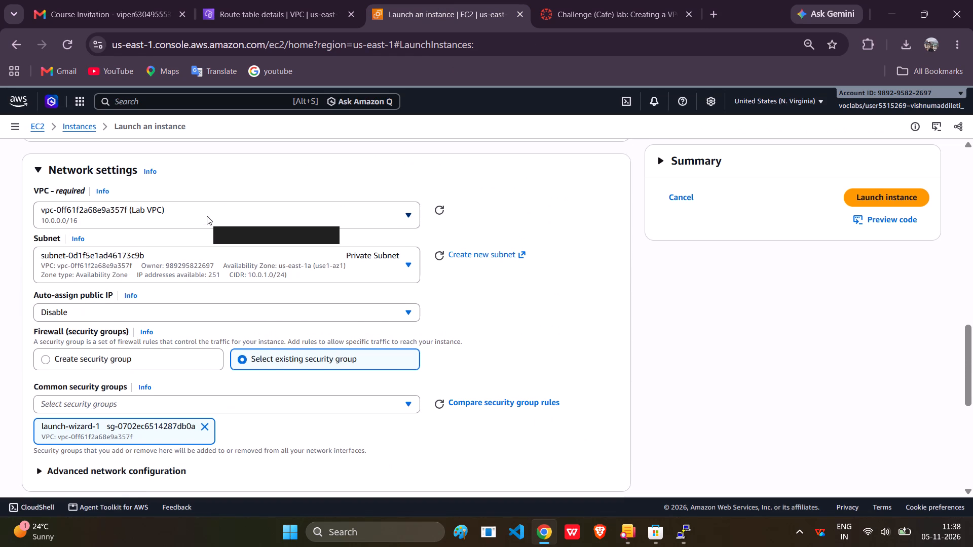
pyautogui.scroll(-1, 207, 216)
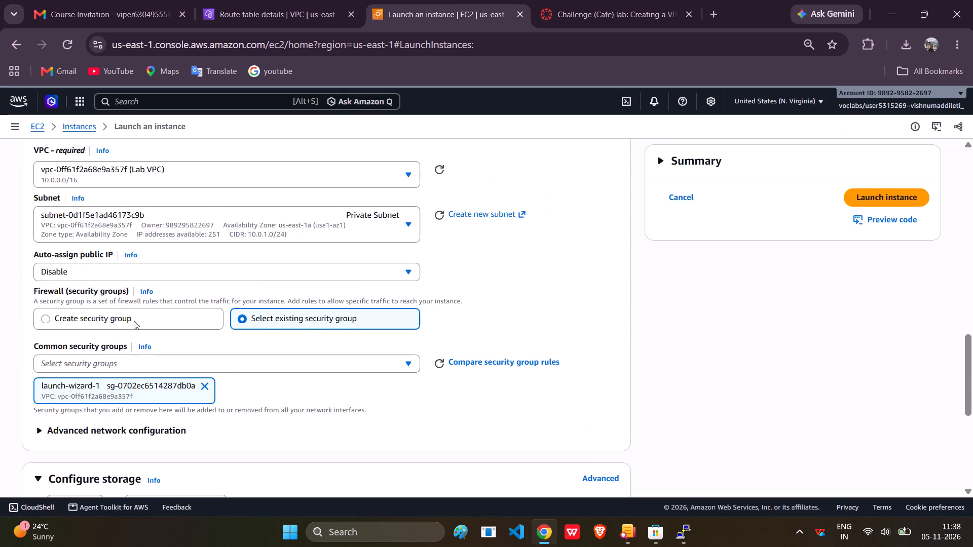
pyautogui.click(134, 321)
pyautogui.scroll(-1, 149, 339)
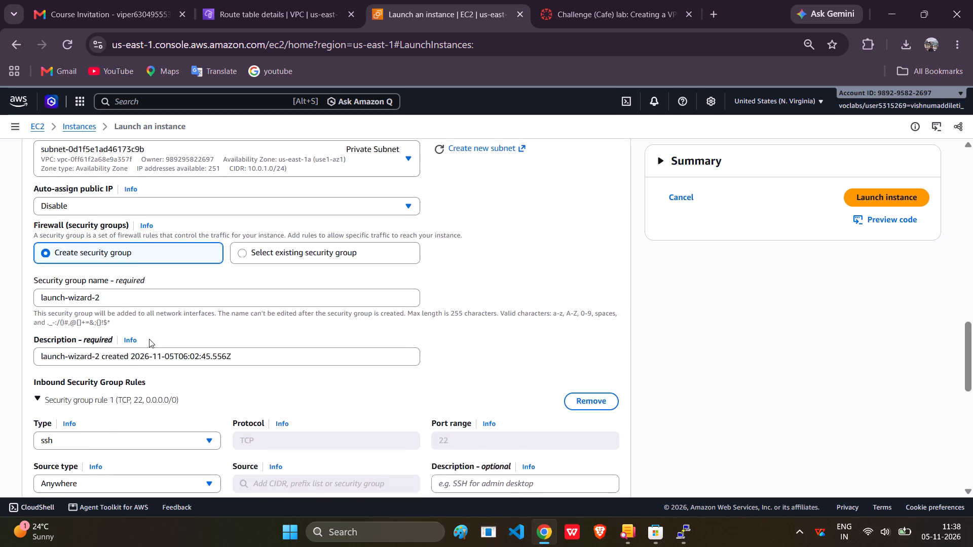
pyautogui.scroll(-2, 149, 339)
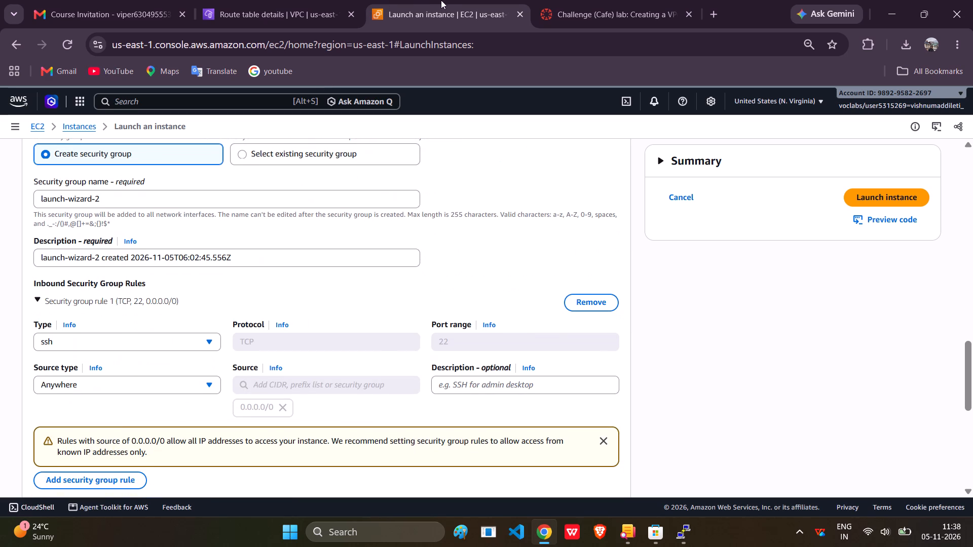
# Check the lab's inbound rule requirements and set the ssh rule's source type to Custom.
pyautogui.click(569, 0)
pyautogui.scroll(-1, 478, 302)
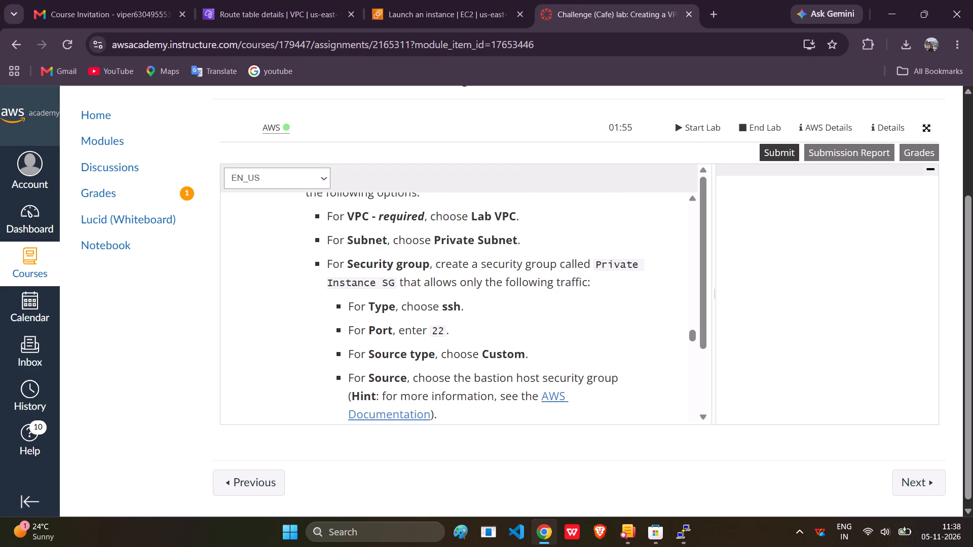
pyautogui.scroll(-1, 478, 302)
pyautogui.click(433, 0)
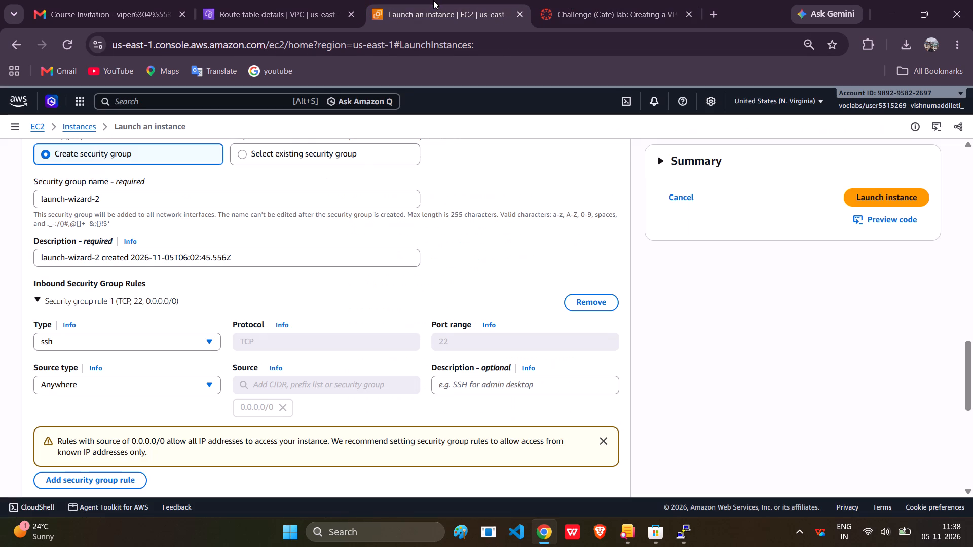
pyautogui.click(177, 394)
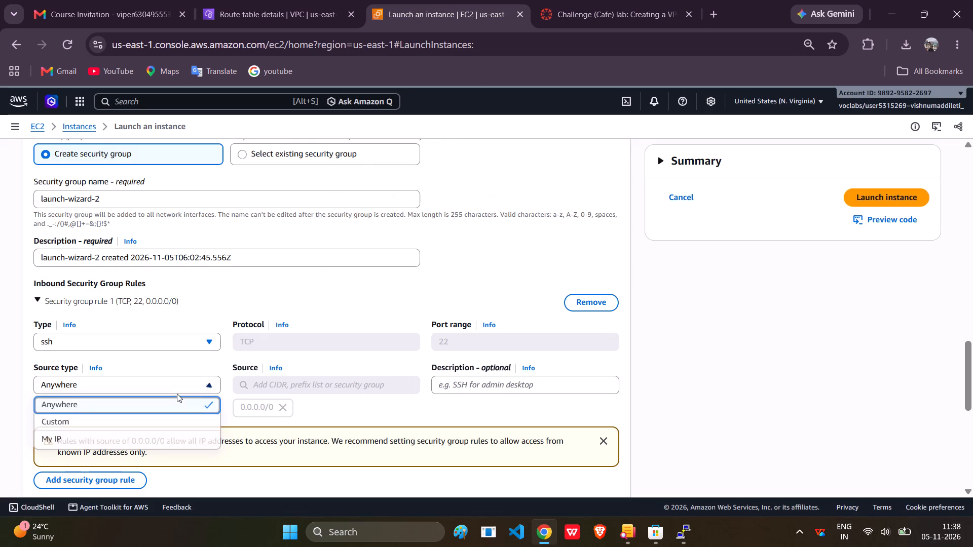
pyautogui.click(156, 421)
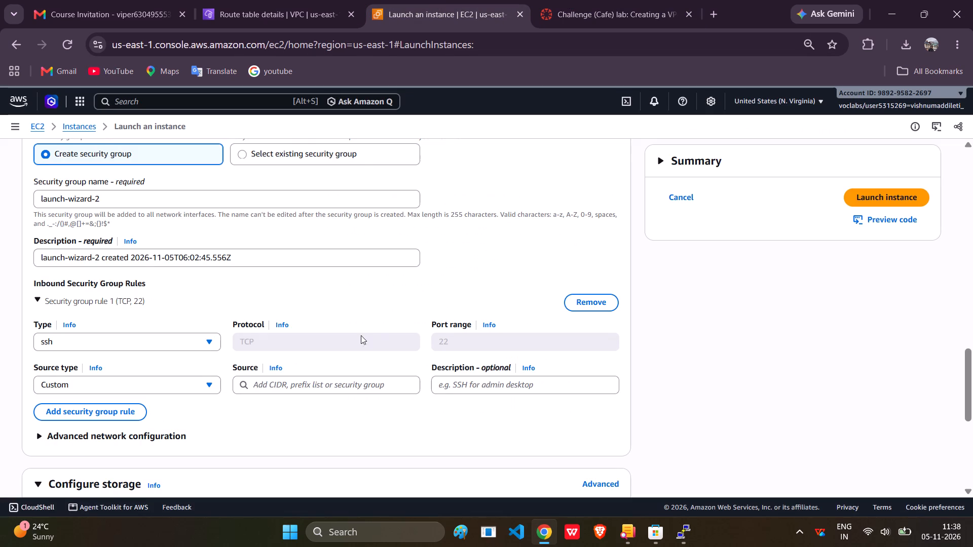
# Check the lab instructions for the ssh rule's required source and view the source options offered for it.
pyautogui.click(611, 6)
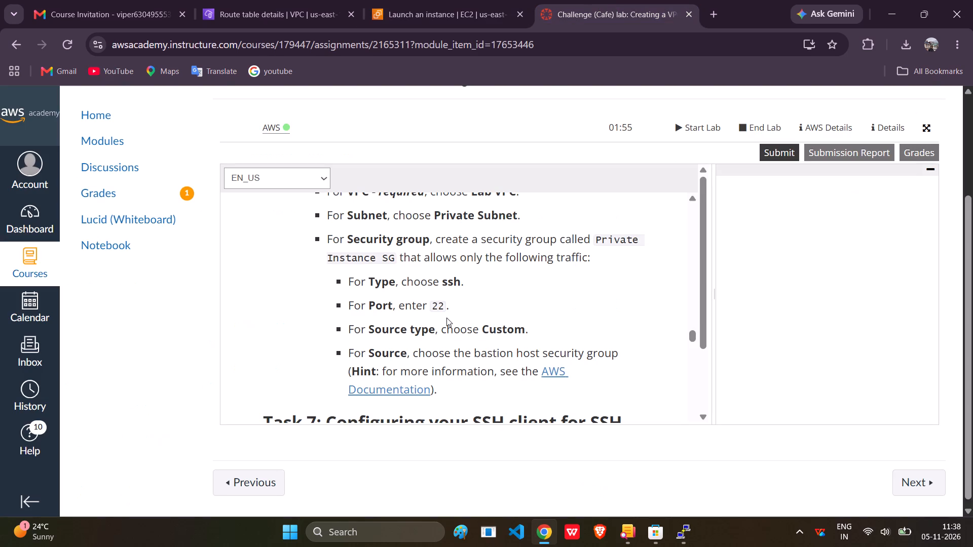
pyautogui.scroll(-2, 446, 318)
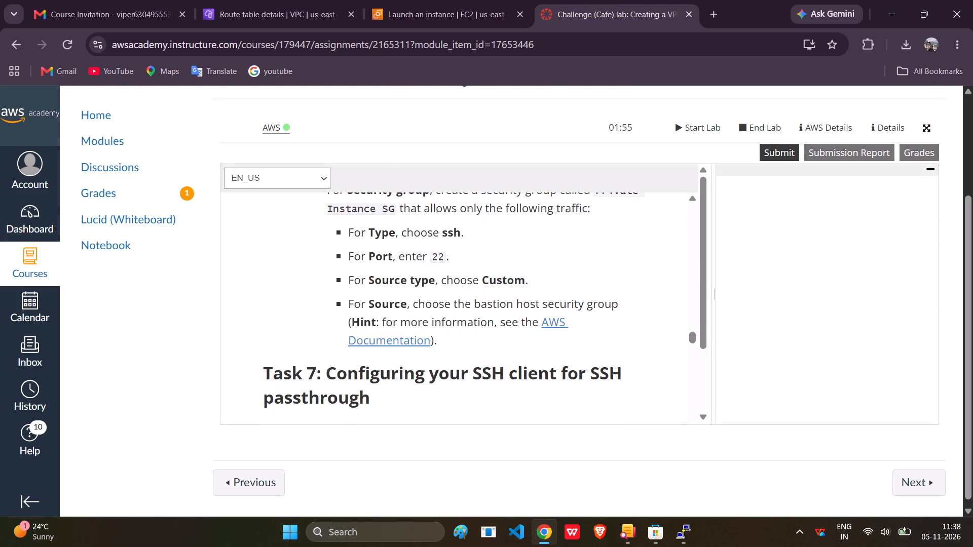
pyautogui.click(397, 0)
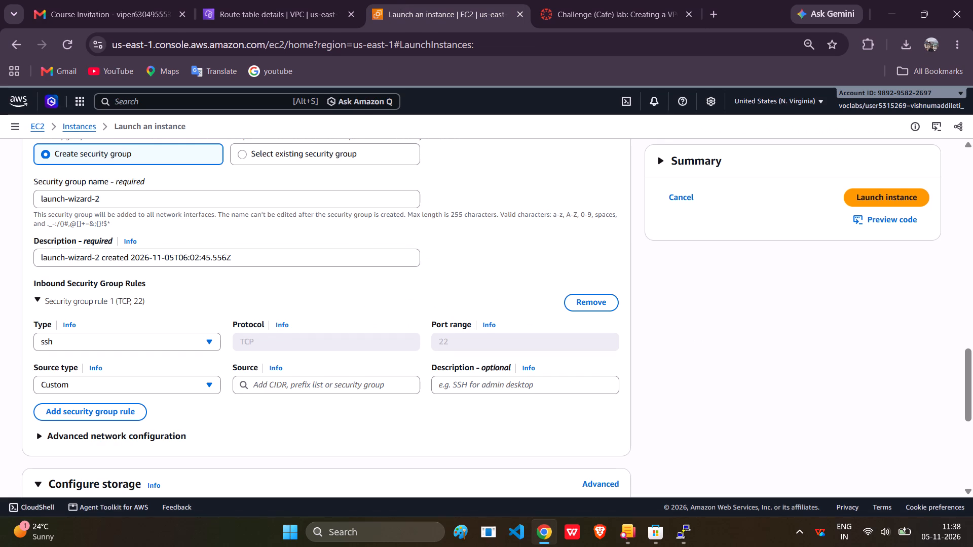
pyautogui.scroll(-1, 254, 379)
pyautogui.click(292, 364)
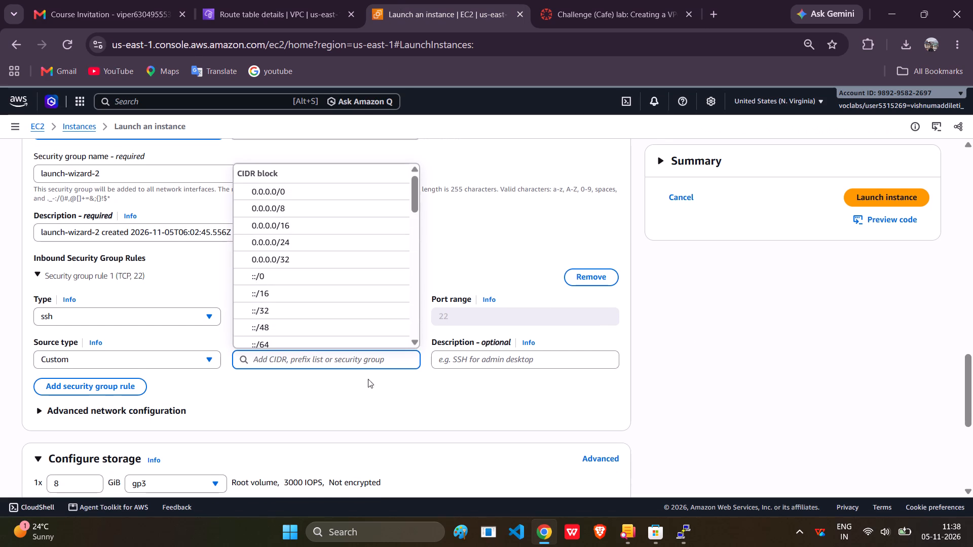
pyautogui.click(388, 387)
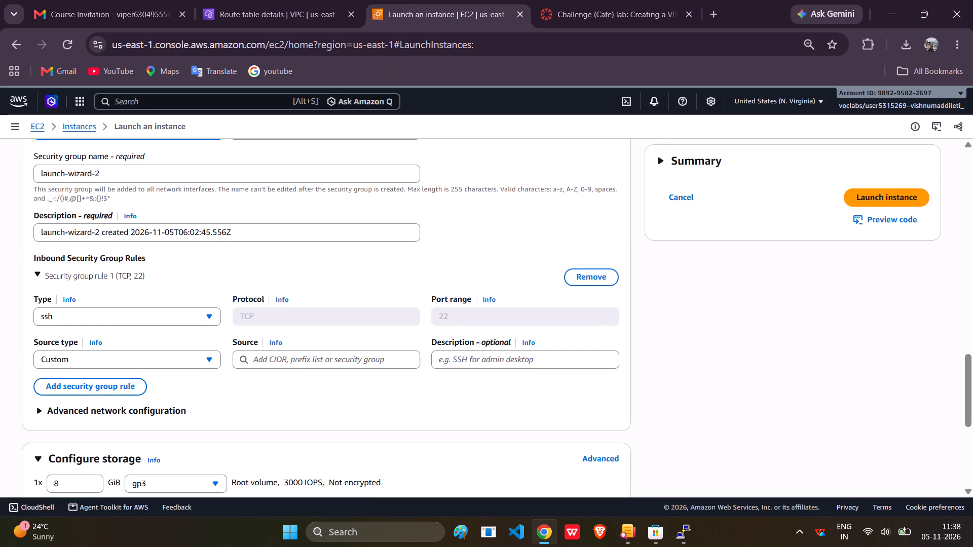
pyautogui.scroll(-1, 394, 354)
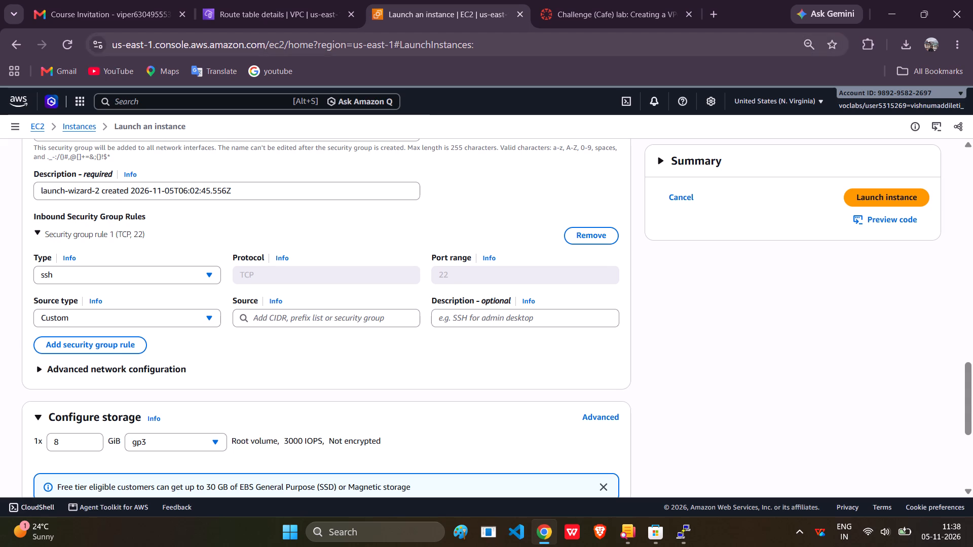
# Open the AWS Documentation linked in the lab's source hint, skim the EC2 security groups page, and return to the instructions.
pyautogui.click(568, 0)
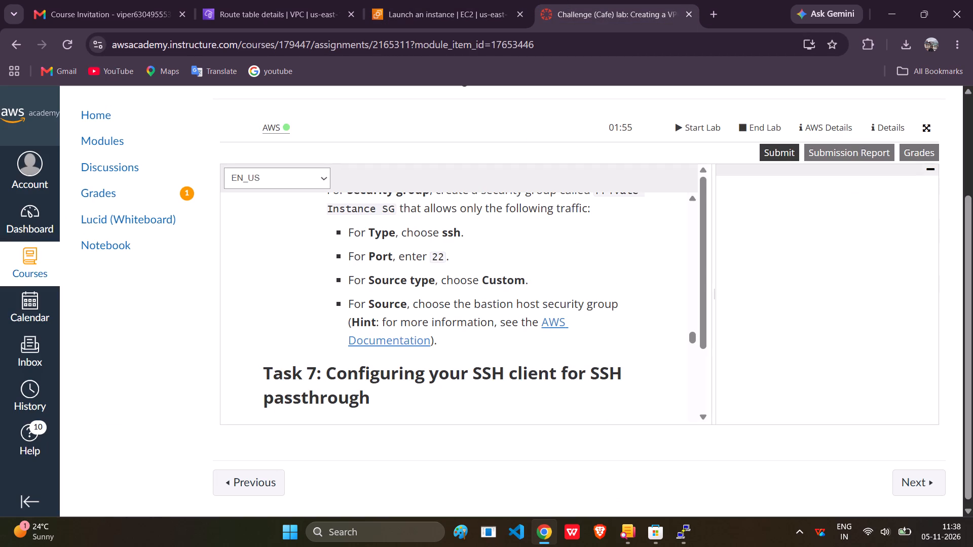
pyautogui.click(547, 324)
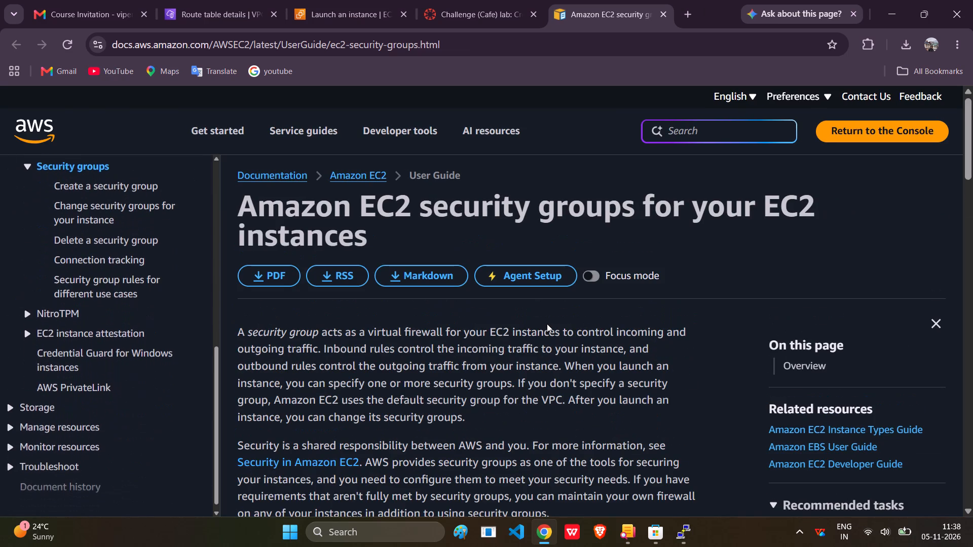
pyautogui.scroll(-2, 456, 348)
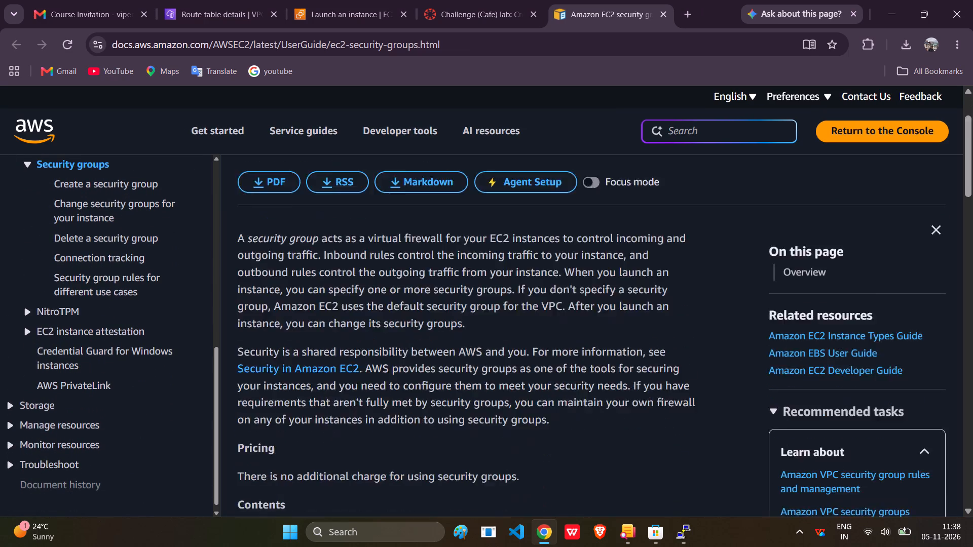
pyautogui.scroll(-7, 456, 348)
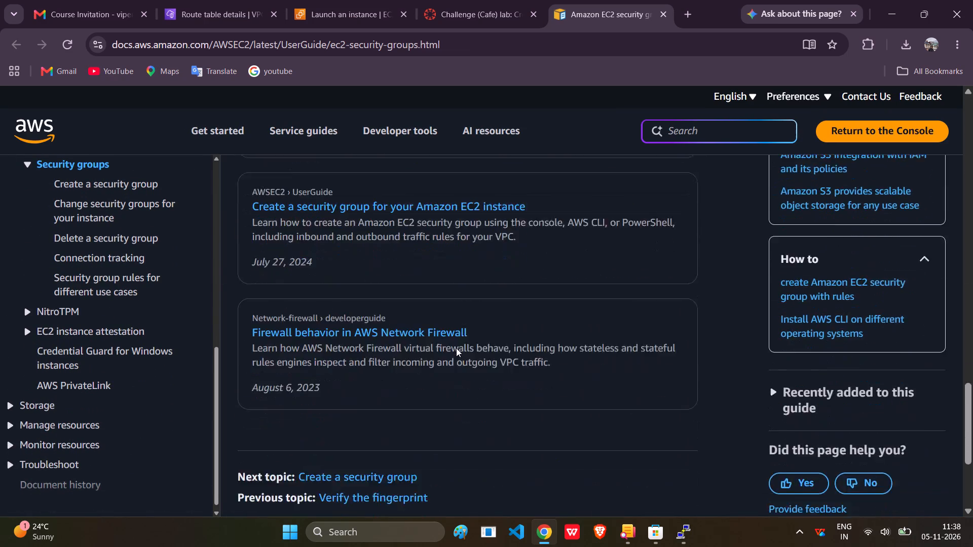
pyautogui.scroll(6, 456, 348)
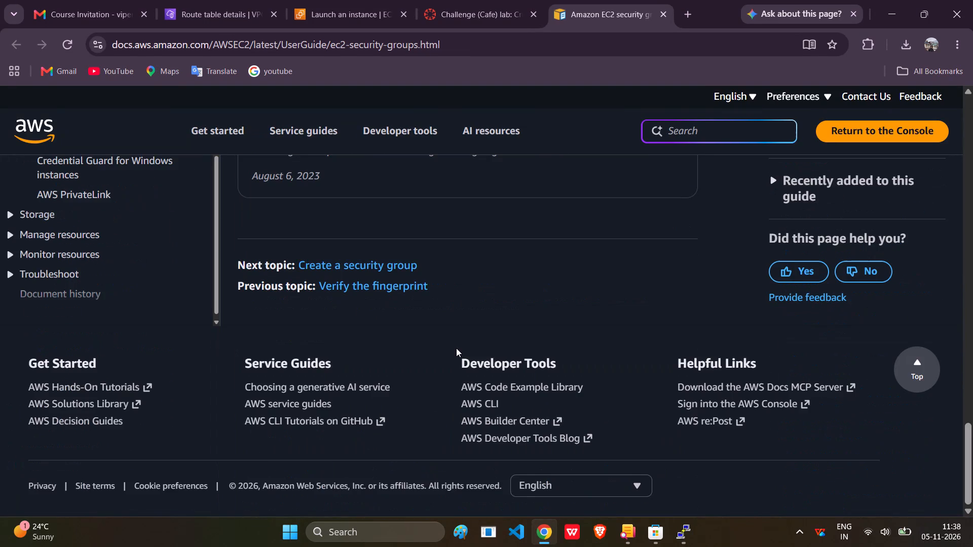
pyautogui.scroll(-1, 456, 348)
pyautogui.scroll(7, 456, 348)
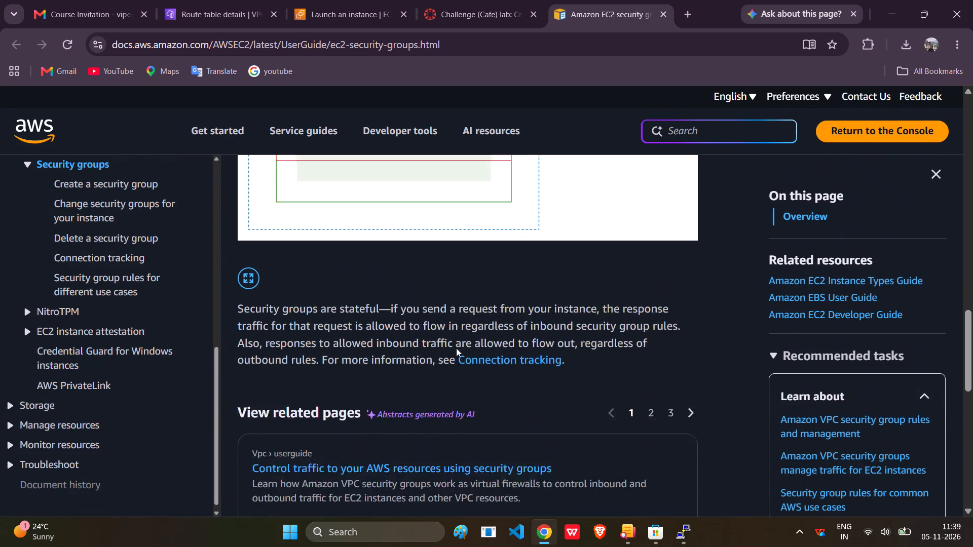
pyautogui.click(472, 4)
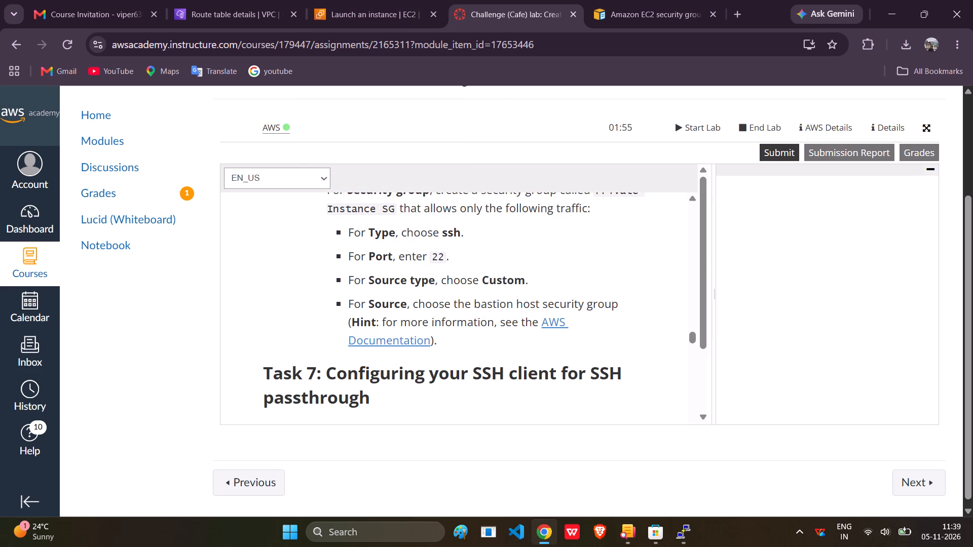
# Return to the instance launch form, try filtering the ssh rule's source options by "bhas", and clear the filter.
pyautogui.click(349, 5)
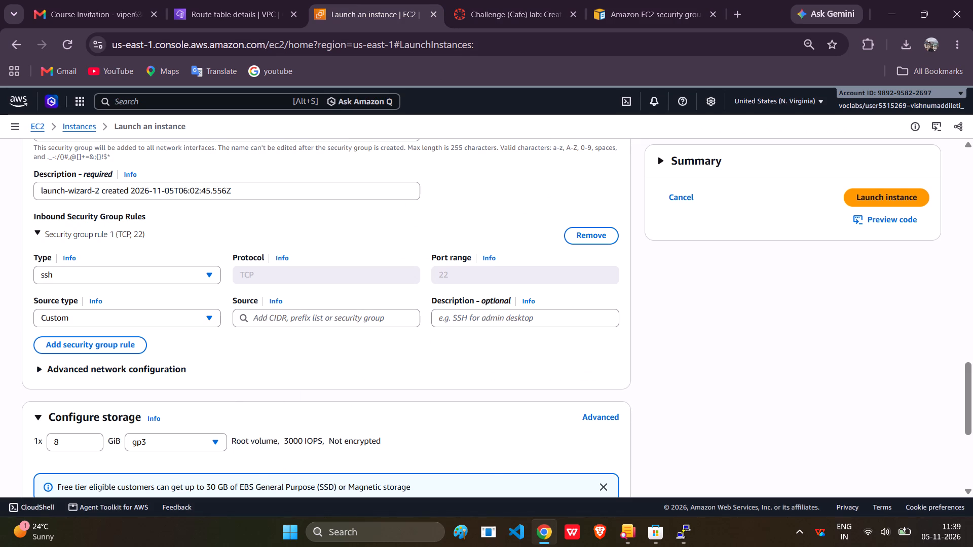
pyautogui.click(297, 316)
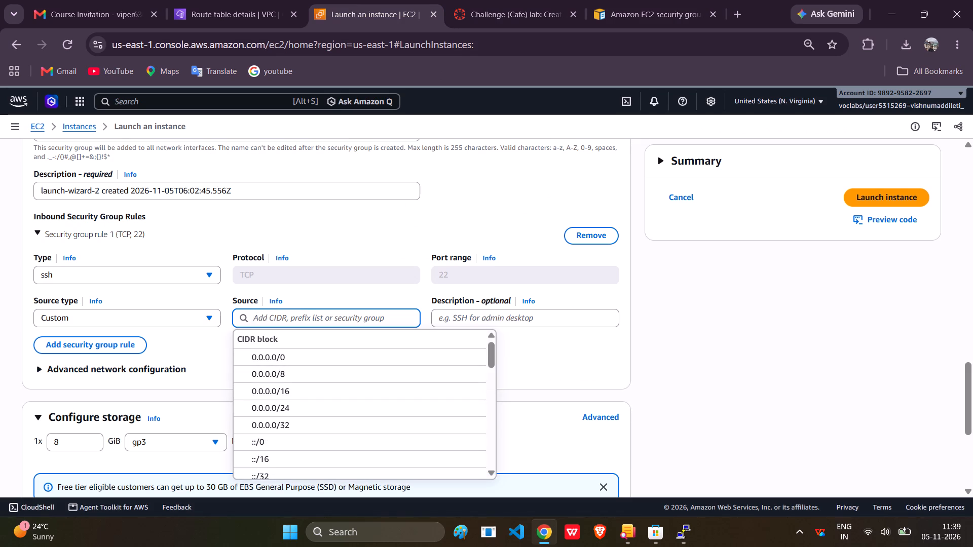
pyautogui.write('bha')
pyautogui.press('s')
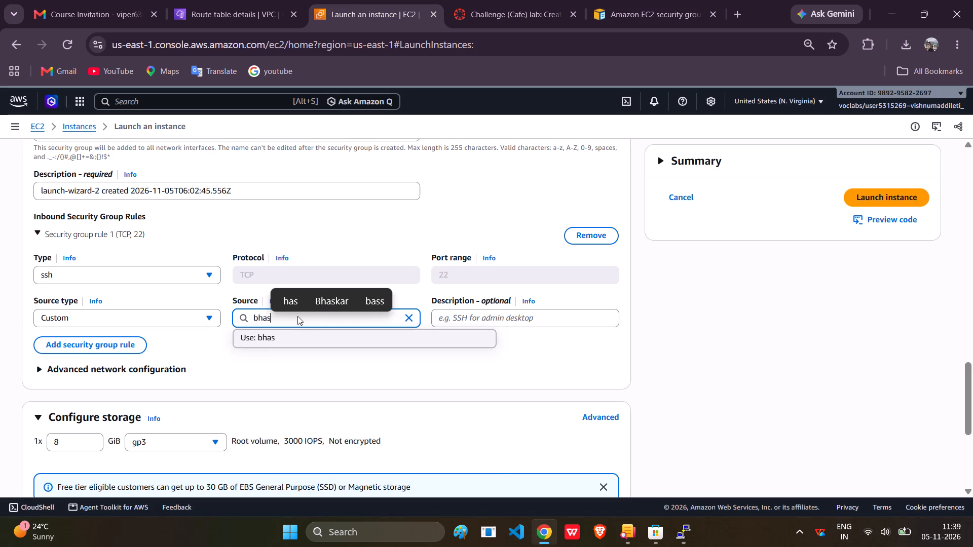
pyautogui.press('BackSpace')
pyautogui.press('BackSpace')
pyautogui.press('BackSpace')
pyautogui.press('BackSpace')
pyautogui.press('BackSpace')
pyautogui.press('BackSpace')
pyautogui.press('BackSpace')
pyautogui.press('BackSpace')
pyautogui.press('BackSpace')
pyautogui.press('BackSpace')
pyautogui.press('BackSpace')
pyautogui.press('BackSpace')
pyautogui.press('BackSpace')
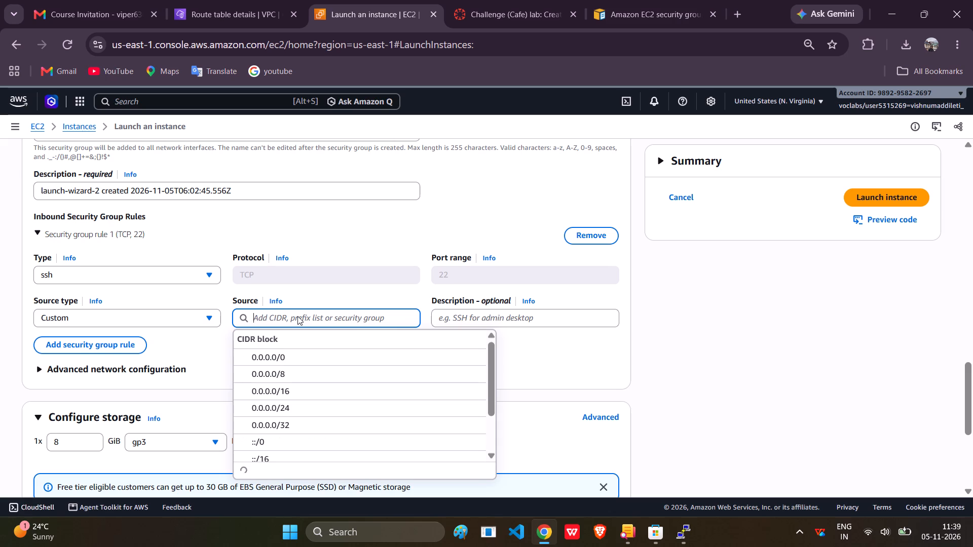
# Look through the ssh rule's source options, down to the security groups, for the bastion host's group.
pyautogui.scroll(-1, 297, 316)
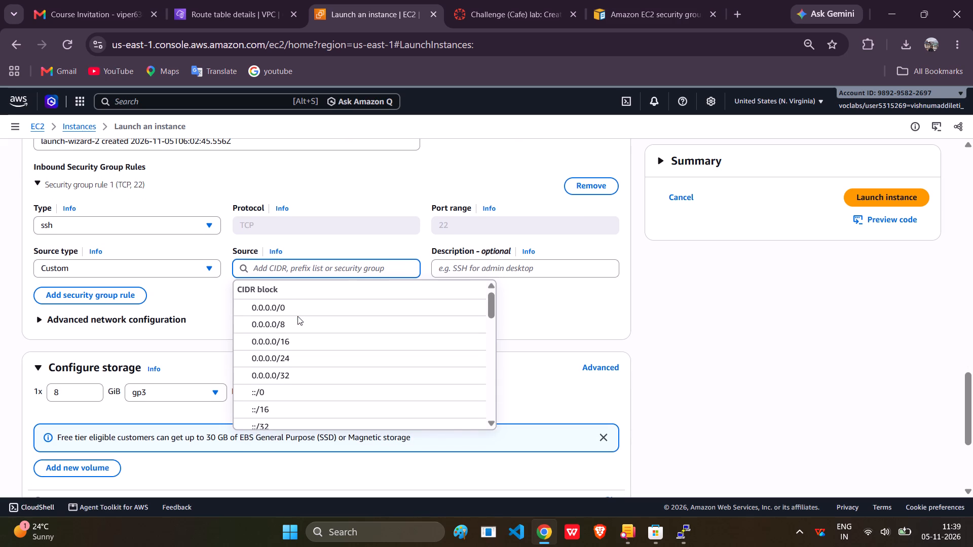
pyautogui.scroll(-3, 291, 392)
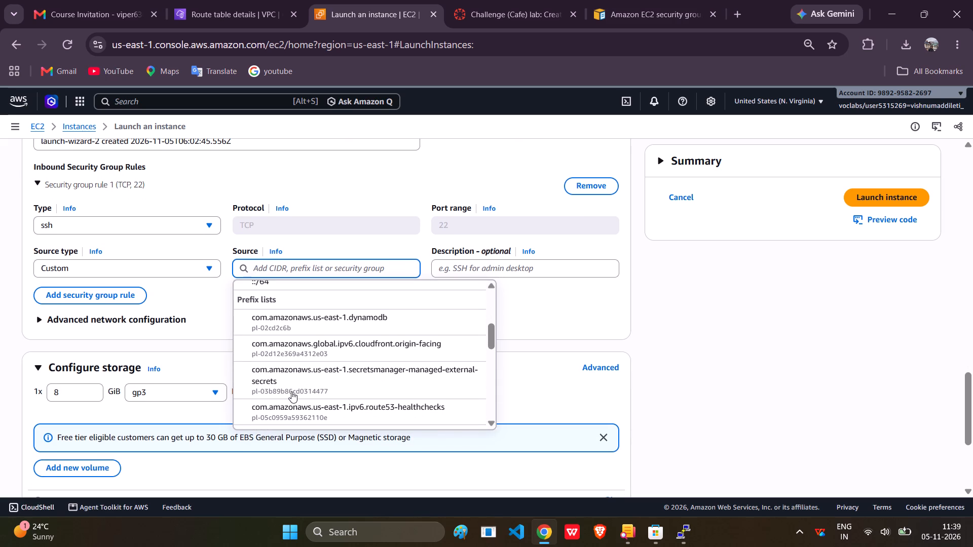
pyautogui.scroll(-4, 291, 392)
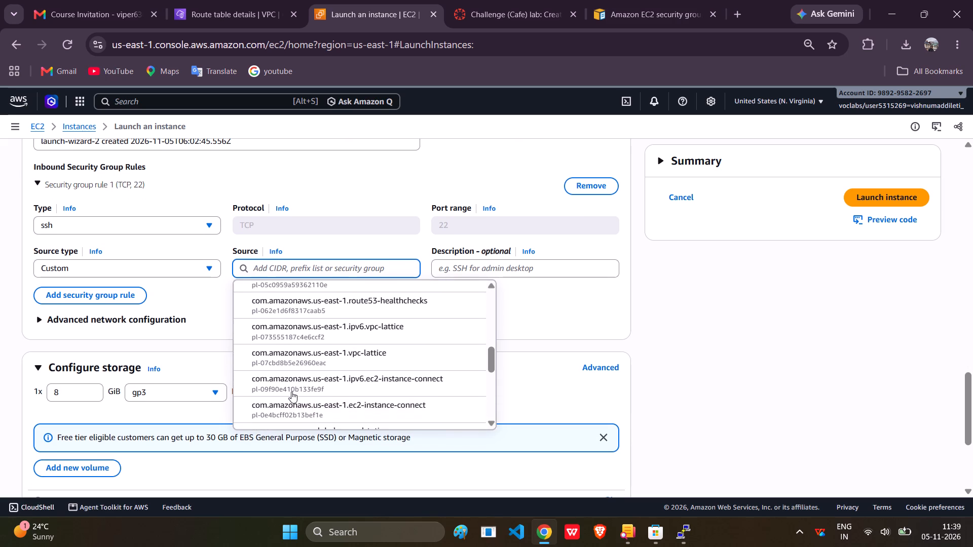
pyautogui.scroll(-3, 291, 392)
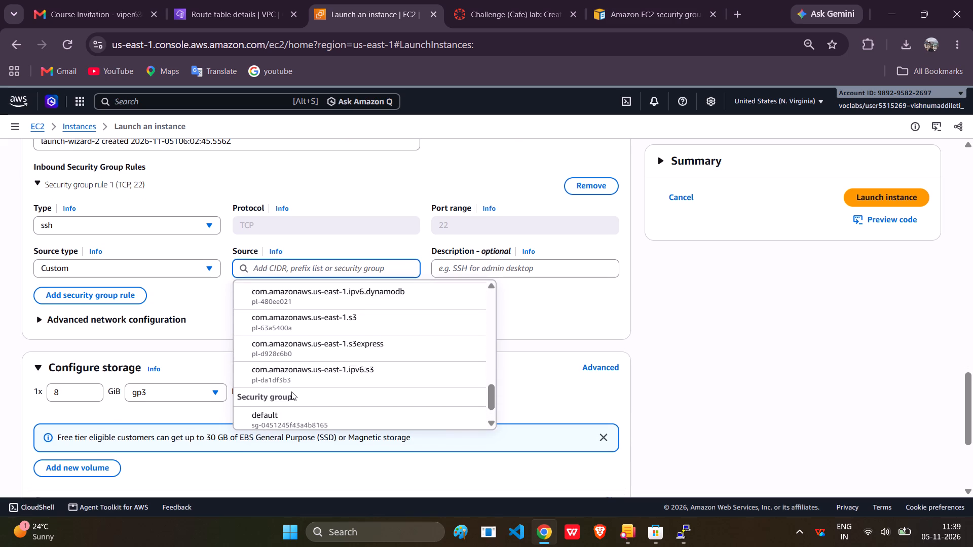
pyautogui.scroll(-1, 291, 392)
pyautogui.scroll(5, 291, 392)
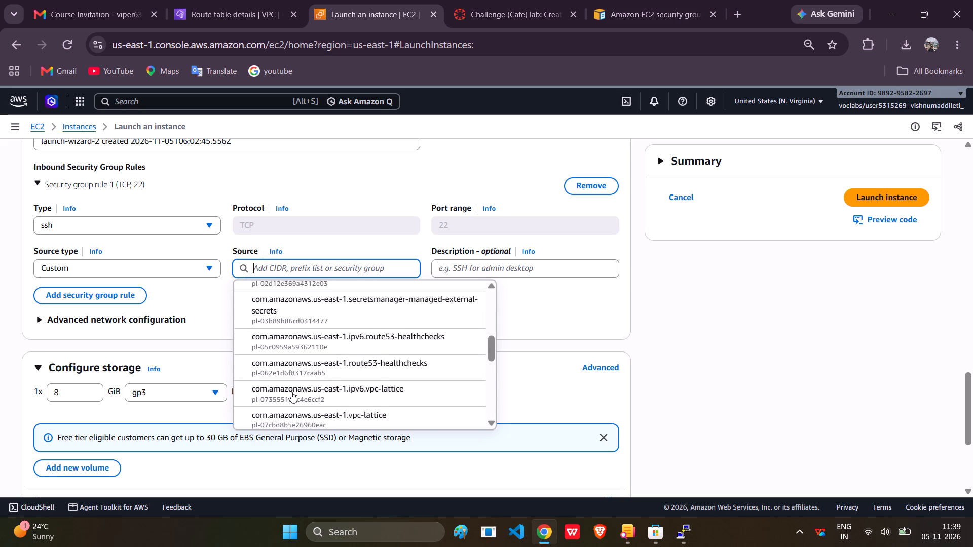
pyautogui.scroll(3, 291, 392)
pyautogui.scroll(-5, 291, 392)
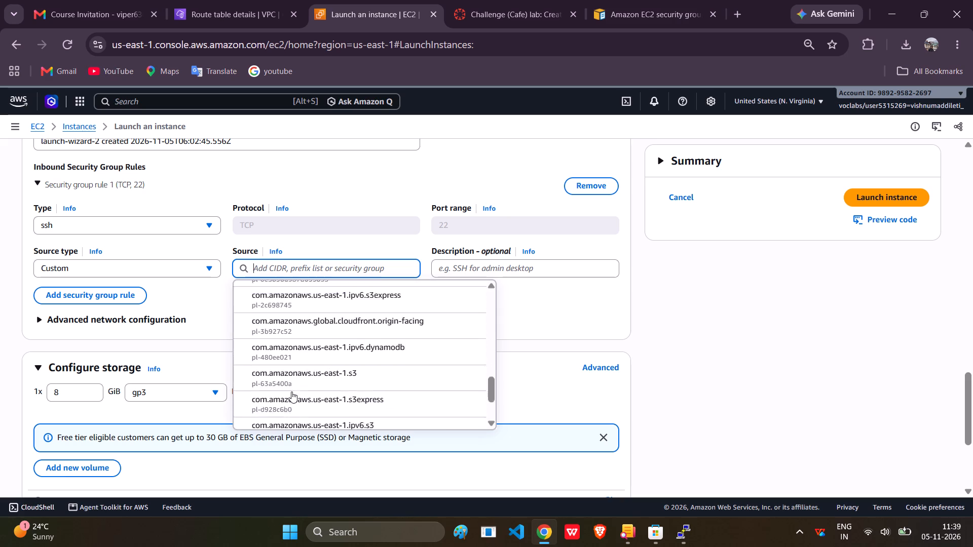
pyautogui.scroll(-5, 291, 392)
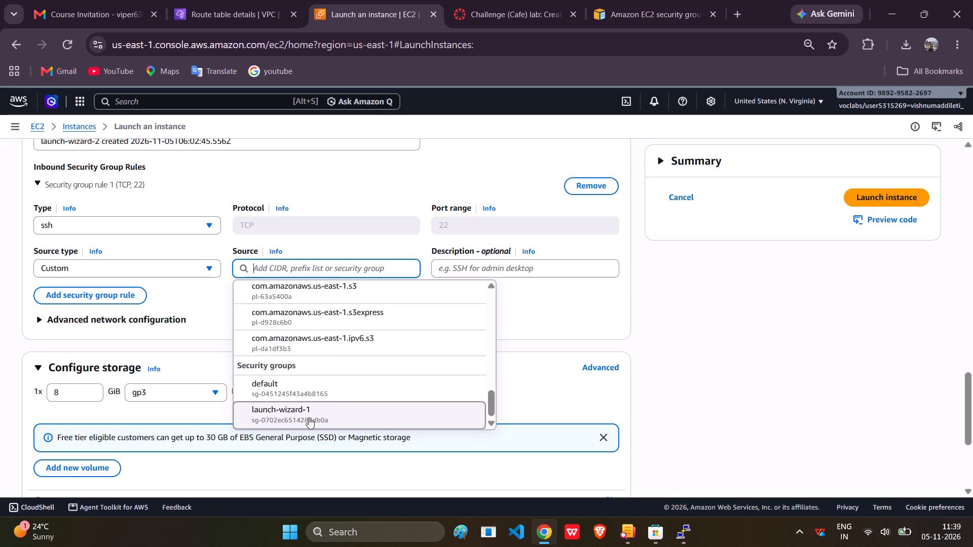
# Recheck the lab's Private Instance SG requirements, then return to the security groups among the ssh rule's source options.
pyautogui.click(540, 2)
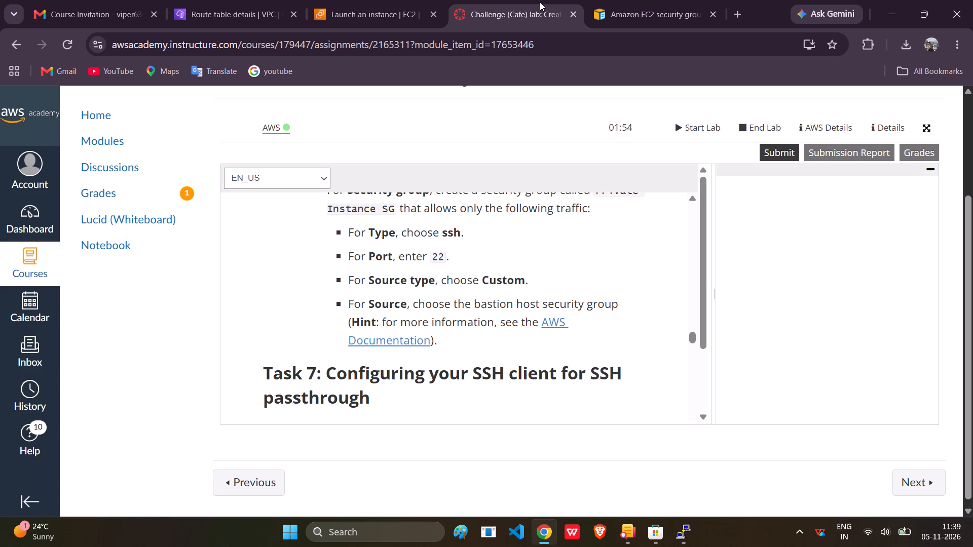
pyautogui.scroll(2, 445, 303)
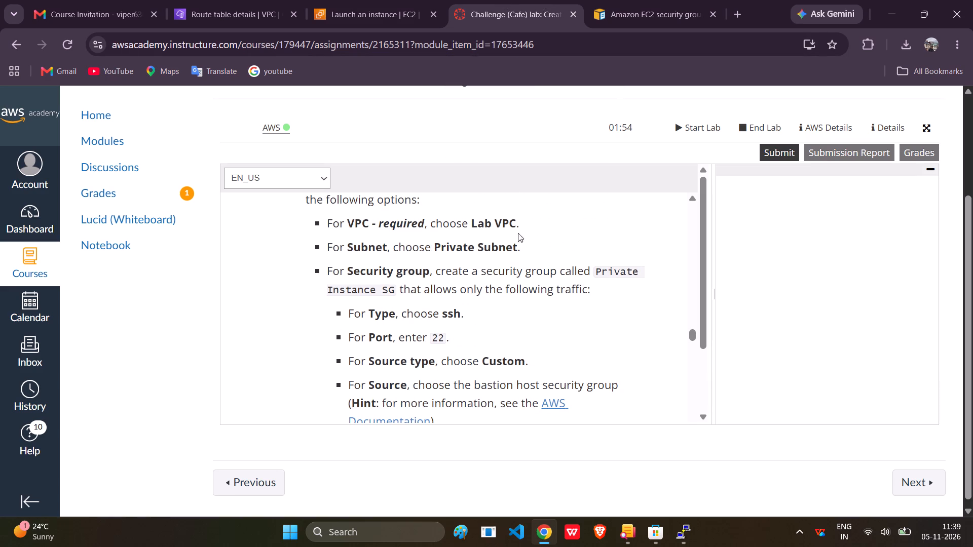
pyautogui.click(383, 0)
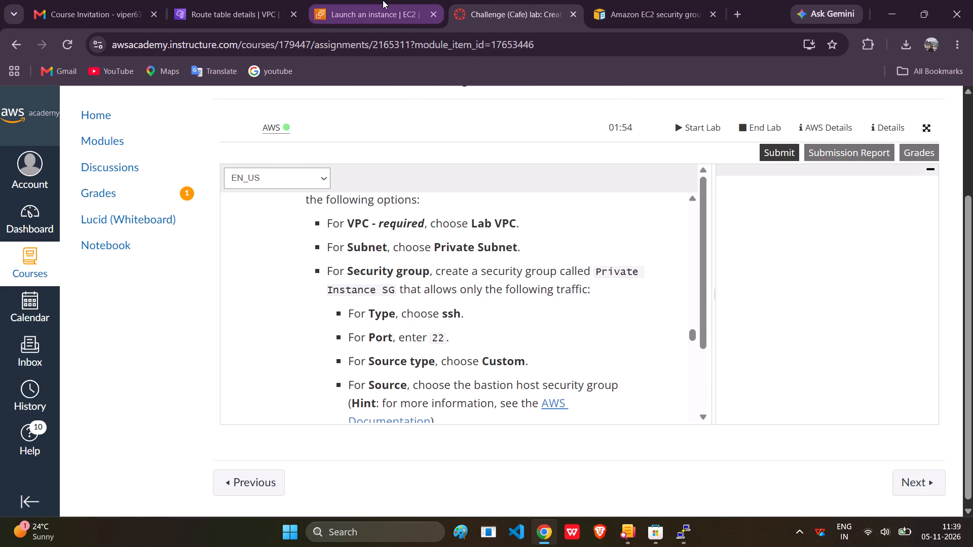
pyautogui.scroll(-7, 333, 335)
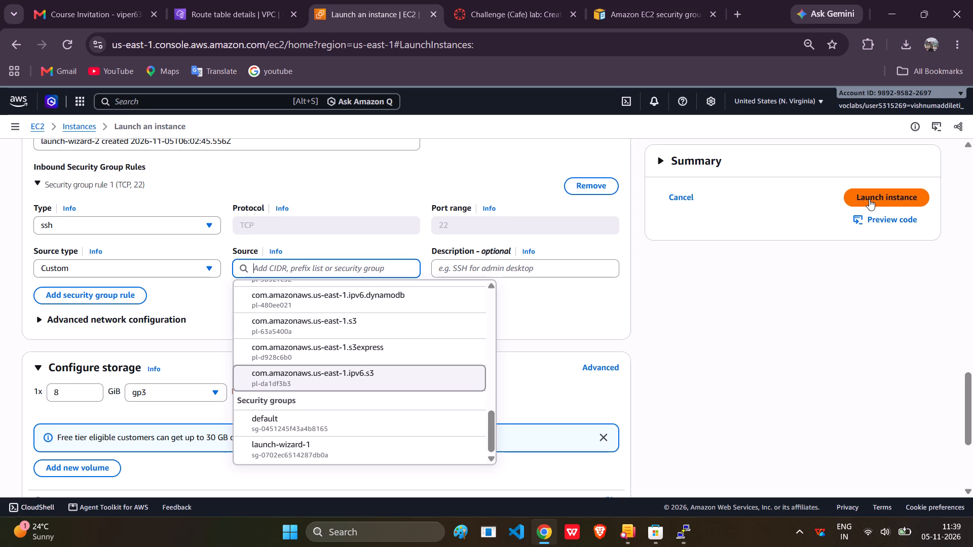
# Read on in the lab instructions to Task 7's Windows steps and open the linked PuTTY download page.
pyautogui.click(514, 1)
pyautogui.scroll(-1, 378, 324)
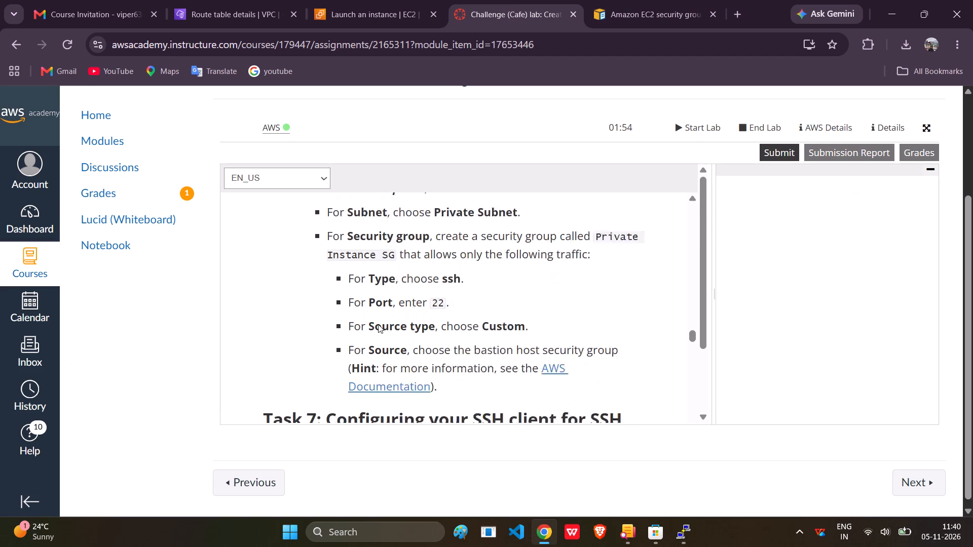
pyautogui.scroll(-4, 378, 324)
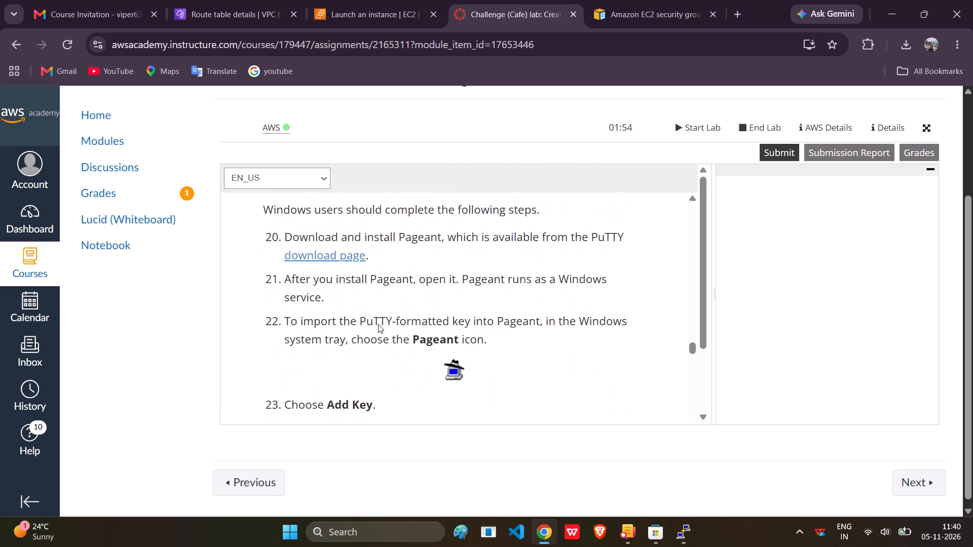
pyautogui.click(349, 249)
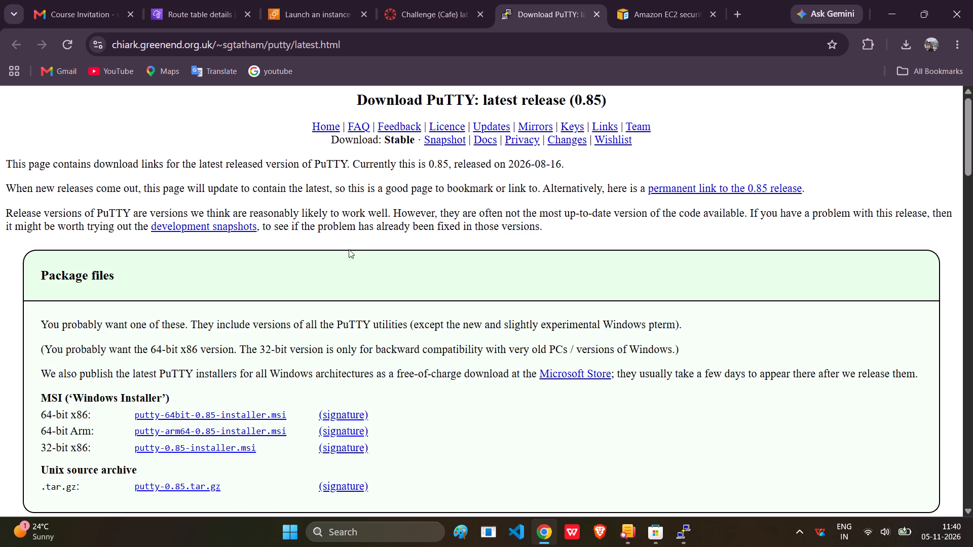
# Read the lab instructions for adding the vockey2 .ppk key to Pageant.
pyautogui.click(414, 10)
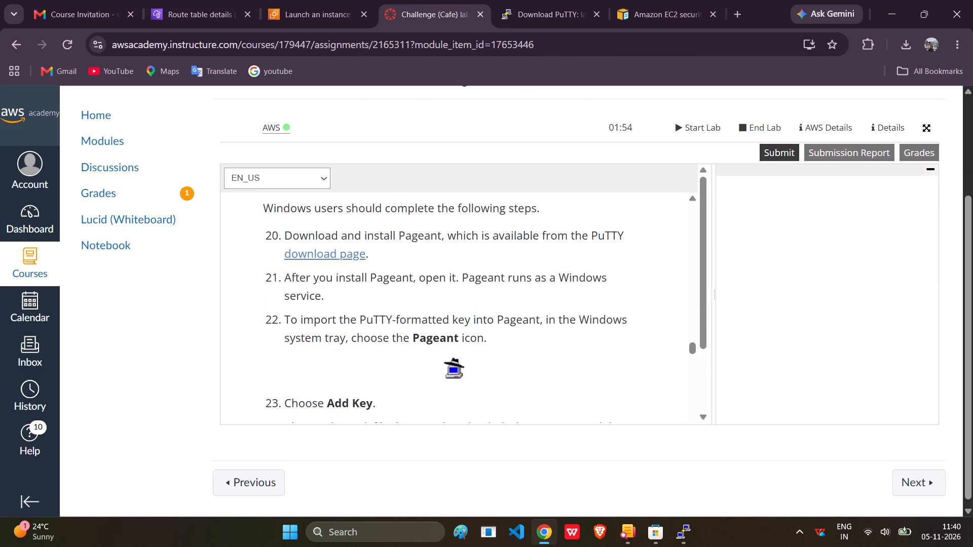
pyautogui.scroll(-1, 358, 337)
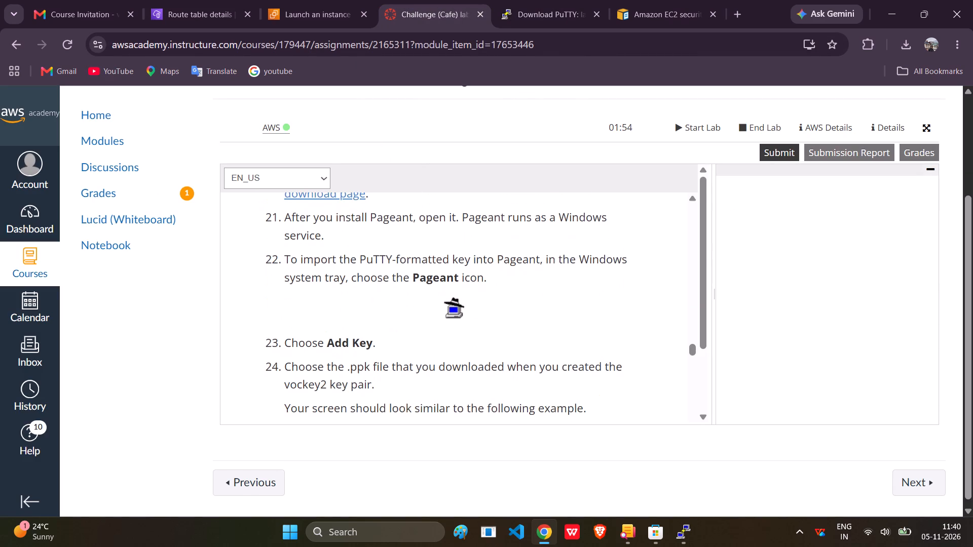
pyautogui.scroll(-2, 358, 337)
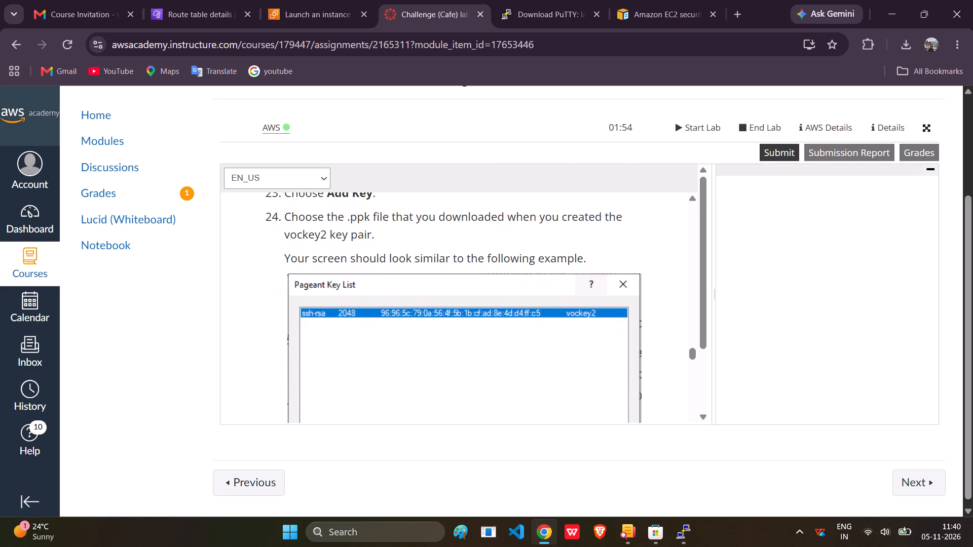
pyautogui.scroll(-1, 358, 337)
# Download the 64-bit x86 Windows installer for PuTTY 0.85 from the PuTTY download page.
pyautogui.click(516, 2)
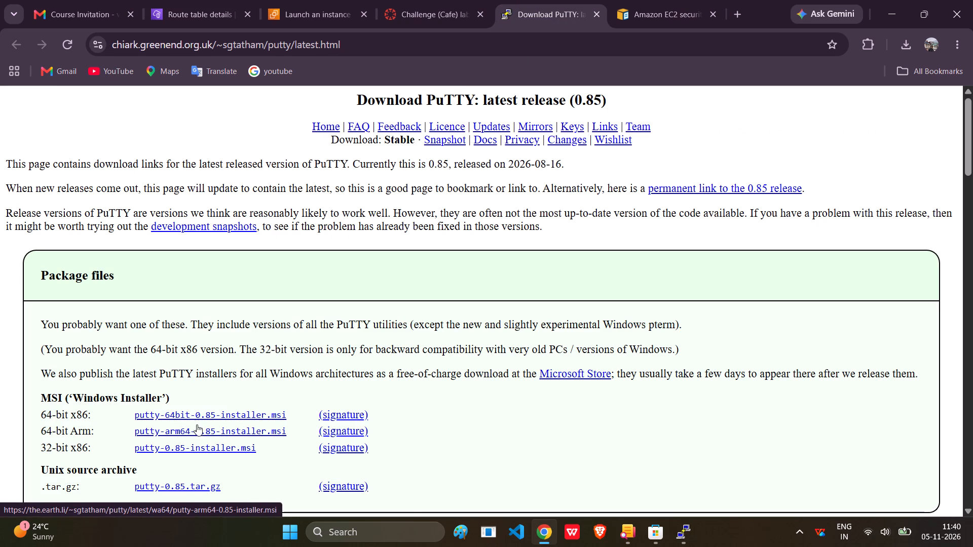
pyautogui.click(260, 419)
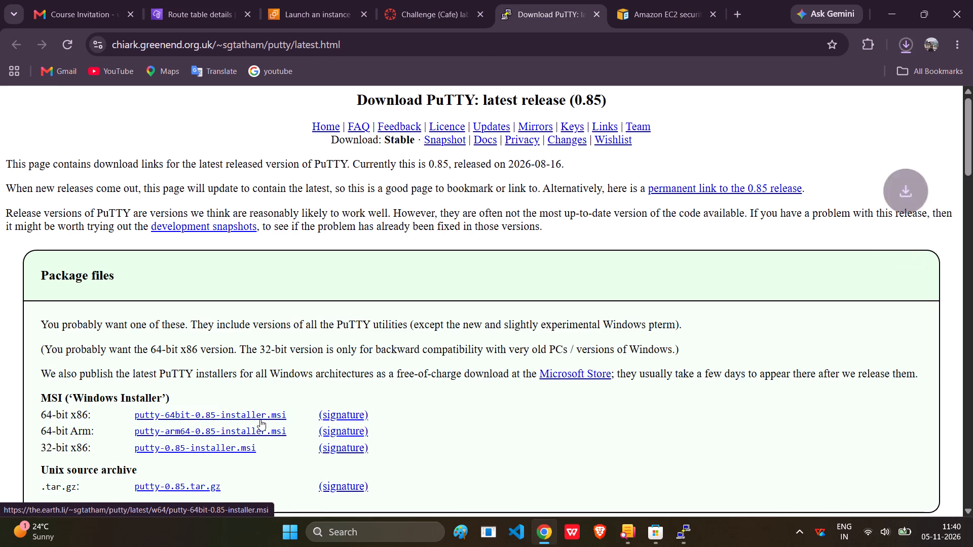
# Run the downloaded PuTTY installer from the Downloads folder and start a repair of the PuTTY 0.85 installation.
pyautogui.click(904, 42)
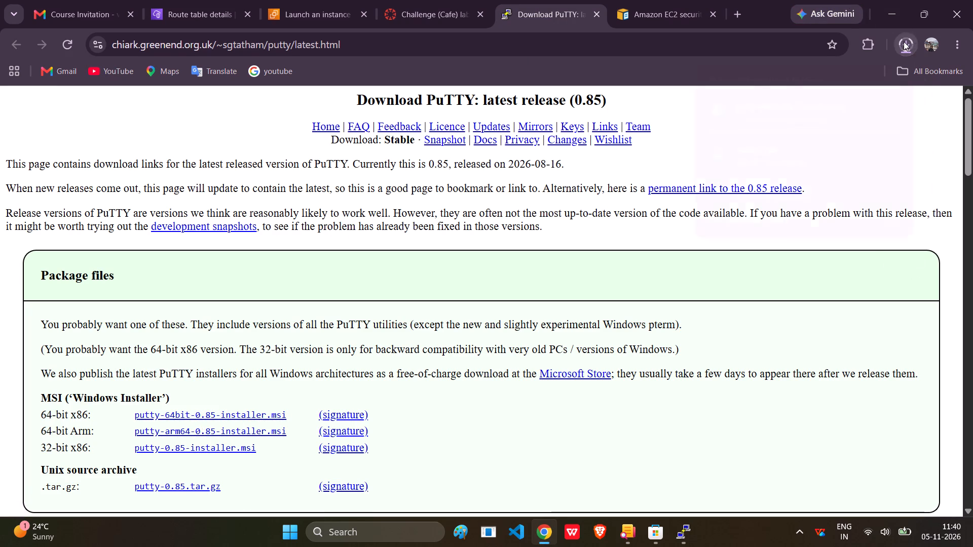
pyautogui.click(867, 105)
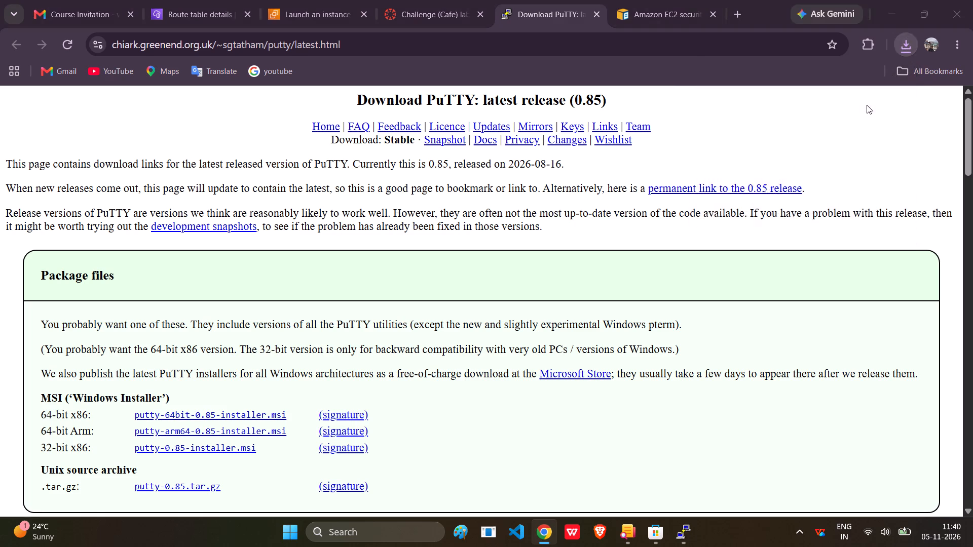
pyautogui.tripleClick(163, 157)
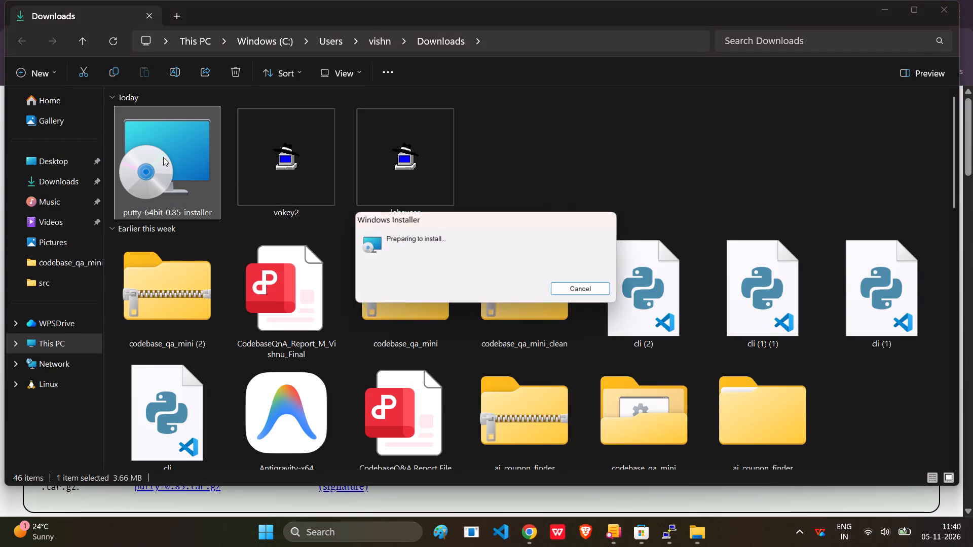
pyautogui.click(553, 362)
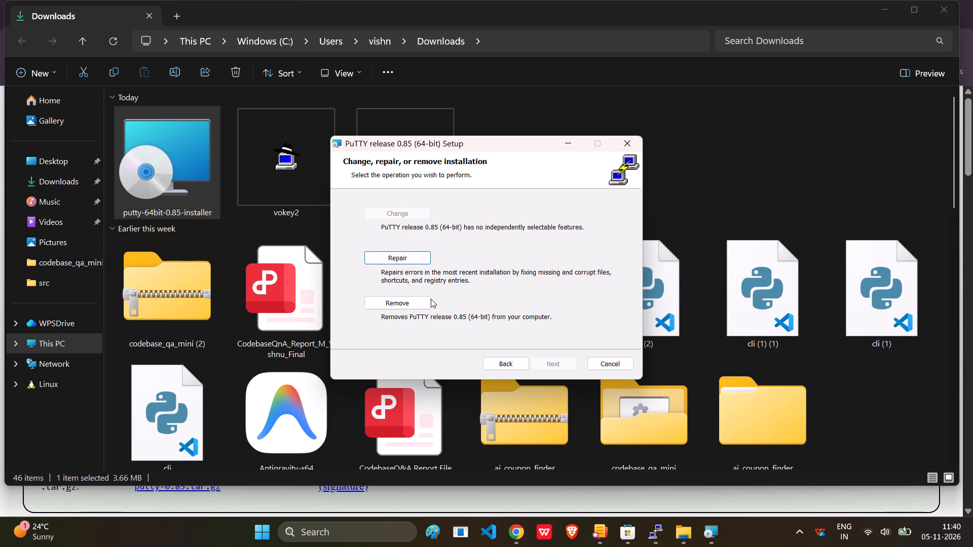
pyautogui.click(401, 257)
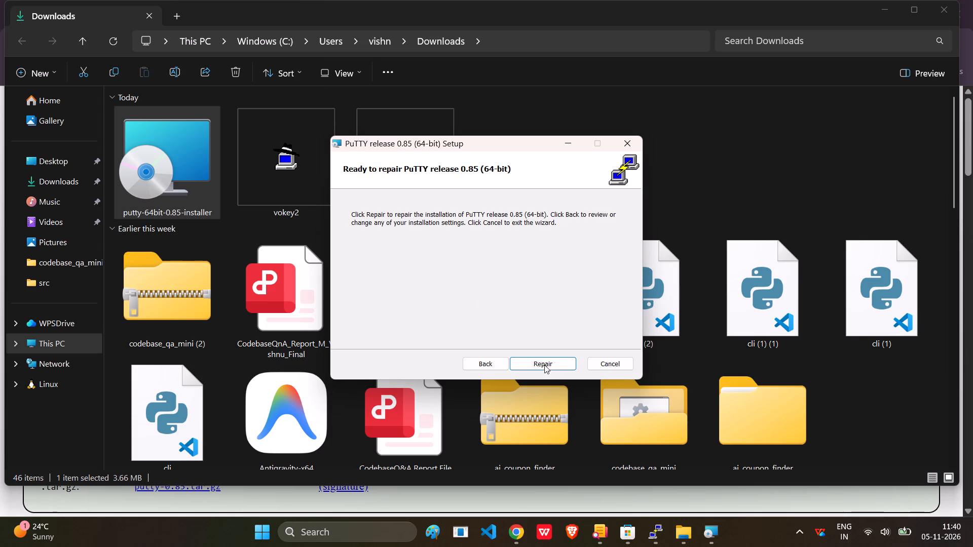
pyautogui.click(547, 365)
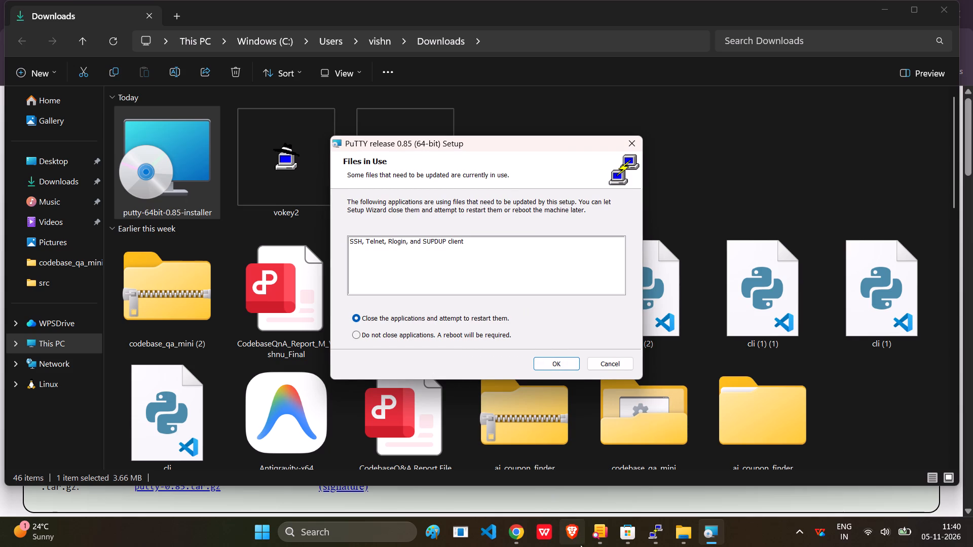
# Switch back to the browser and review the lab's Pageant Add Key instructions.
pyautogui.click(518, 528)
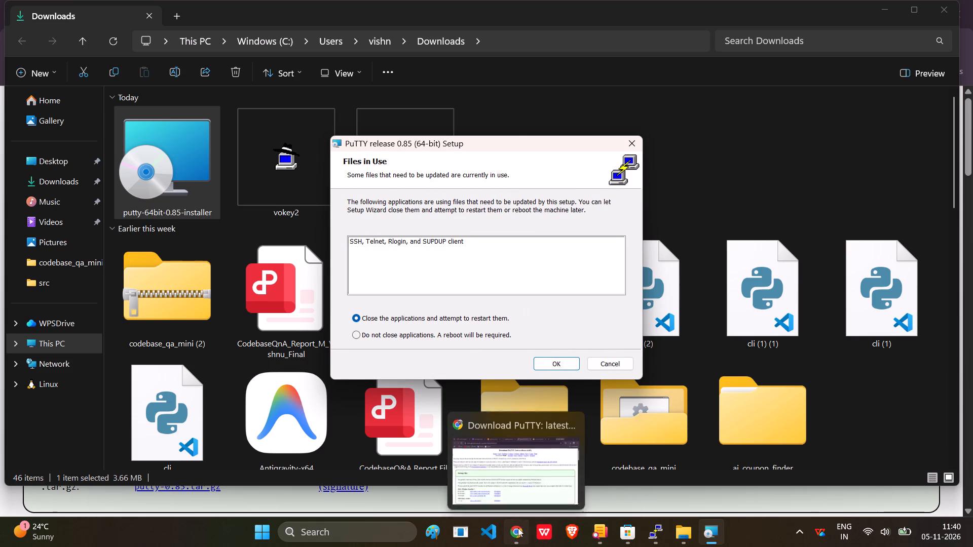
pyautogui.click(429, 12)
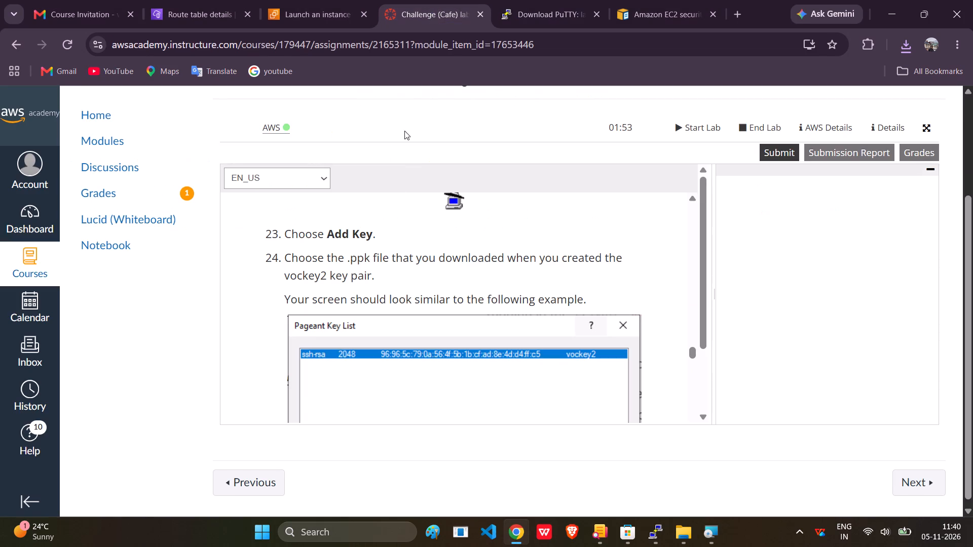
pyautogui.scroll(-1, 395, 244)
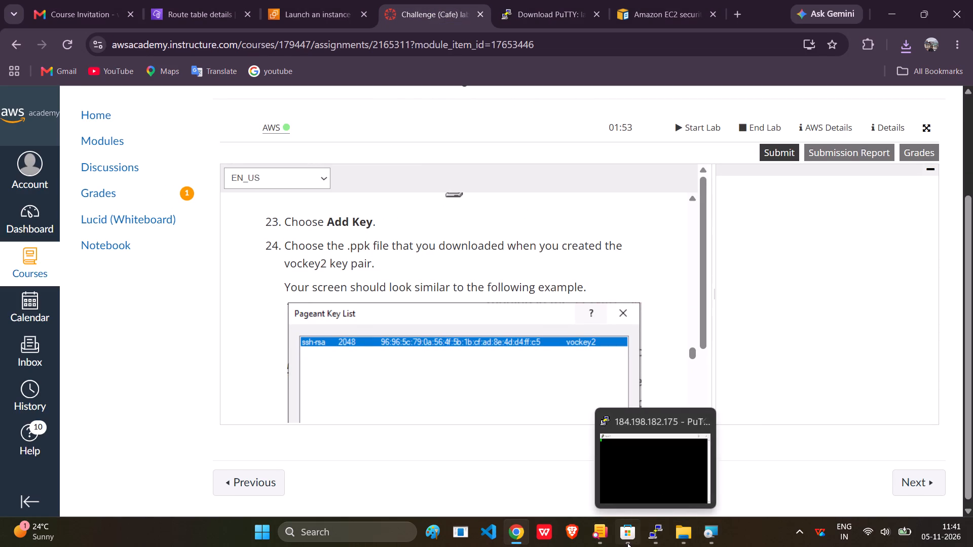
# Return to the PuTTY setup and move the Files in Use dialog clear of the repair progress window.
pyautogui.click(718, 468)
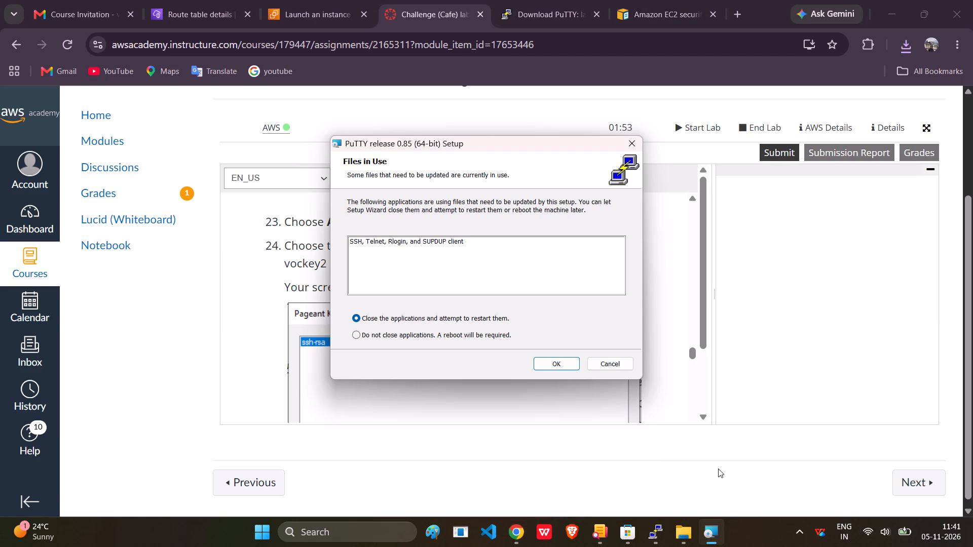
pyautogui.moveTo(502, 146); pyautogui.dragTo(530, 144)
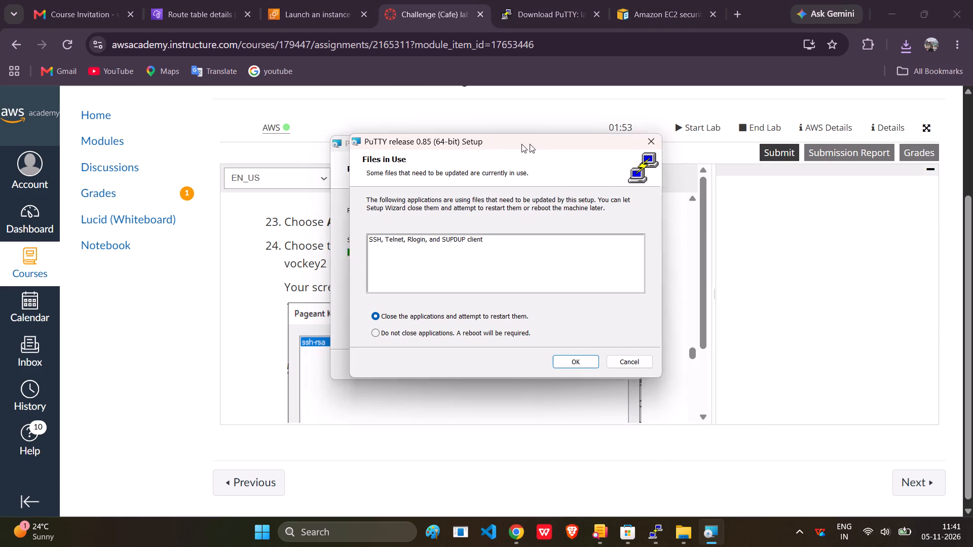
pyautogui.moveTo(530, 144); pyautogui.dragTo(842, 179)
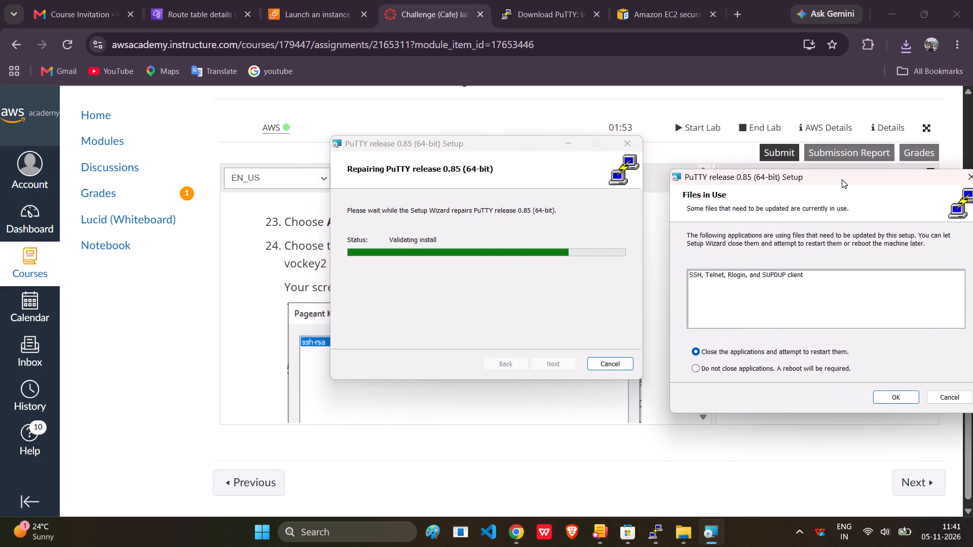
# Cancel the PuTTY 0.85 repair from the Files in Use dialog and exit the Setup Wizard.
pyautogui.moveTo(842, 179); pyautogui.dragTo(792, 162)
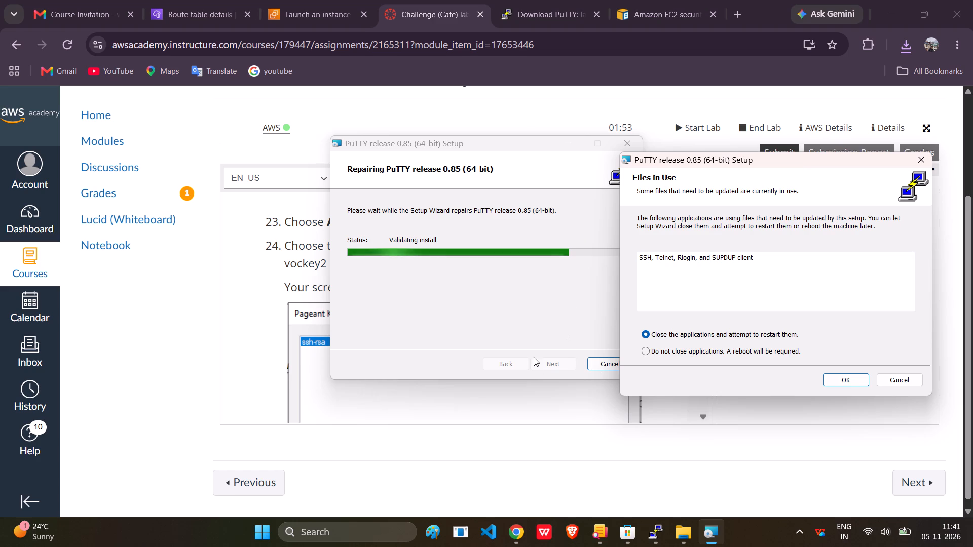
pyautogui.click(572, 148)
pyautogui.moveTo(568, 145); pyautogui.dragTo(919, 169)
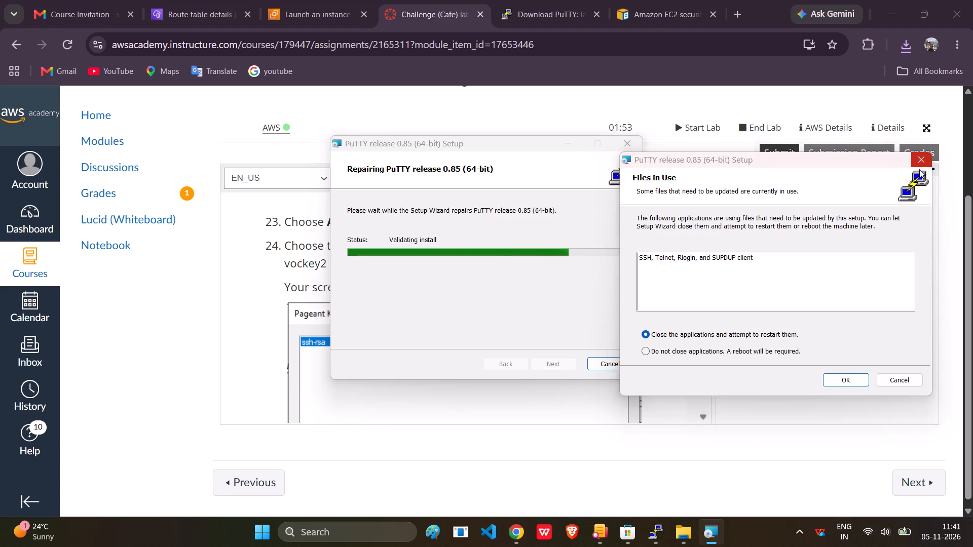
pyautogui.moveTo(919, 169); pyautogui.dragTo(924, 162)
pyautogui.click(924, 162)
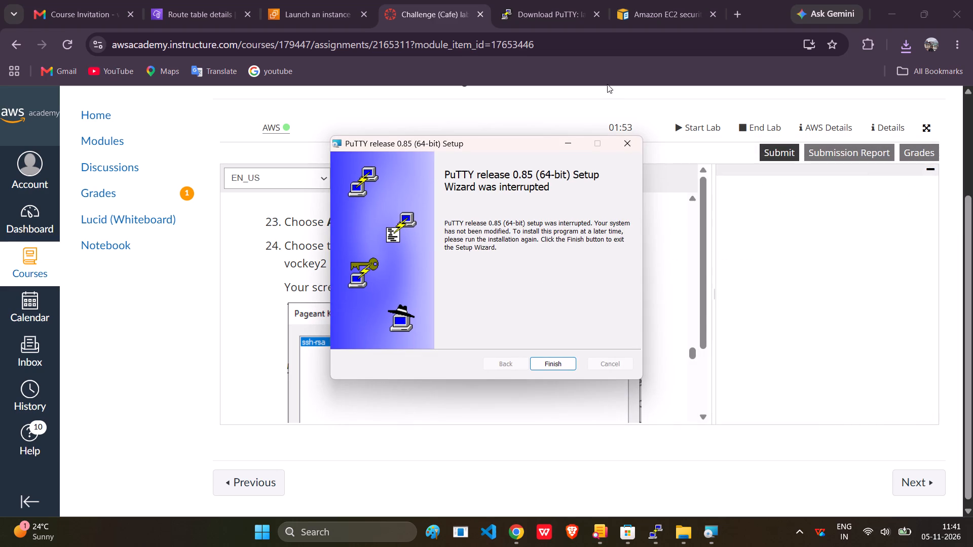
pyautogui.click(553, 363)
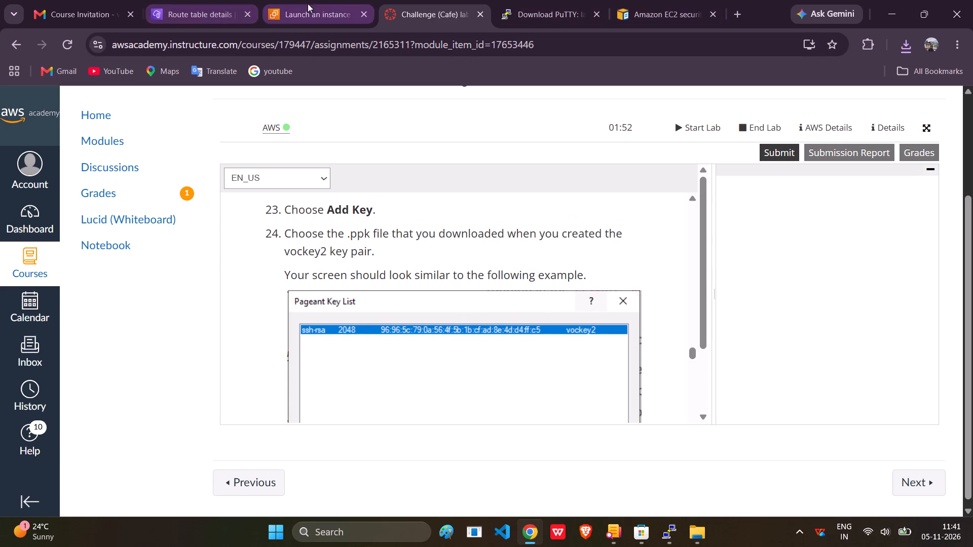
# Read through the Amazon EC2 security groups documentation page for guidance on the ssh rule's source.
pyautogui.click(320, 5)
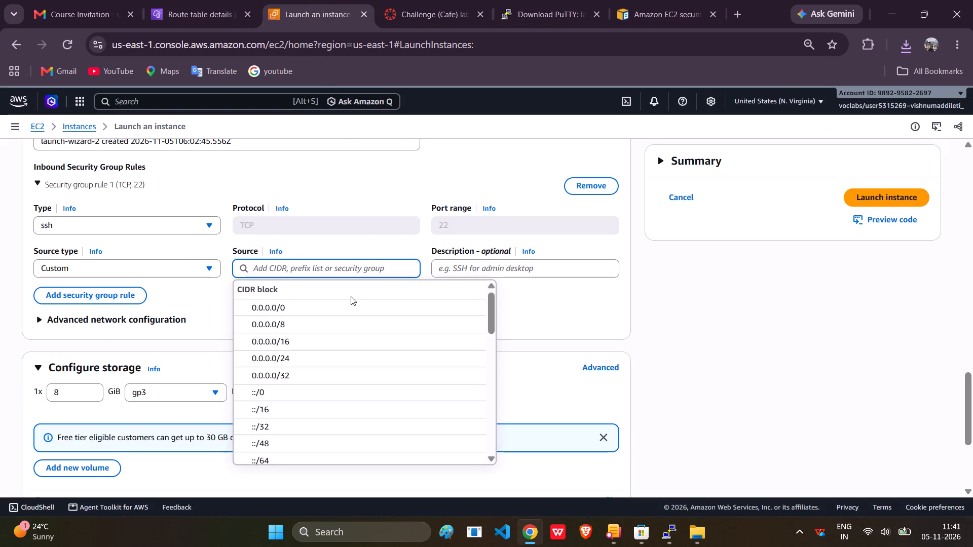
pyautogui.click(649, 1)
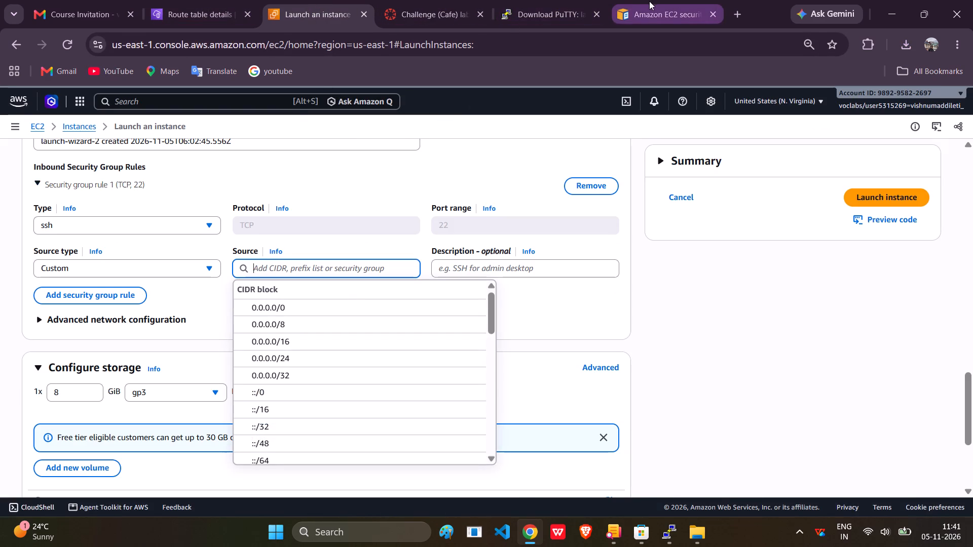
pyautogui.scroll(-4, 529, 307)
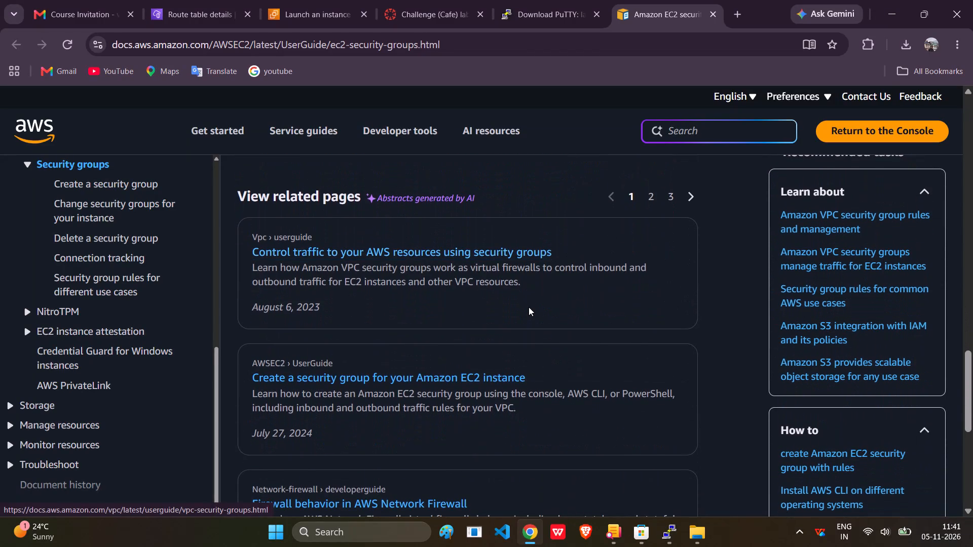
pyautogui.scroll(-2, 529, 307)
pyautogui.scroll(8, 529, 307)
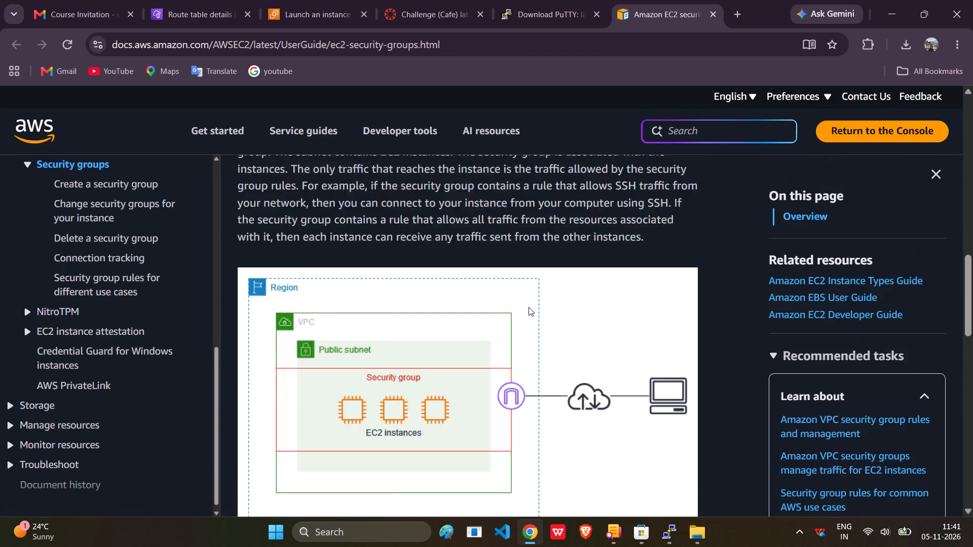
pyautogui.scroll(4, 529, 307)
pyautogui.scroll(-2, 529, 307)
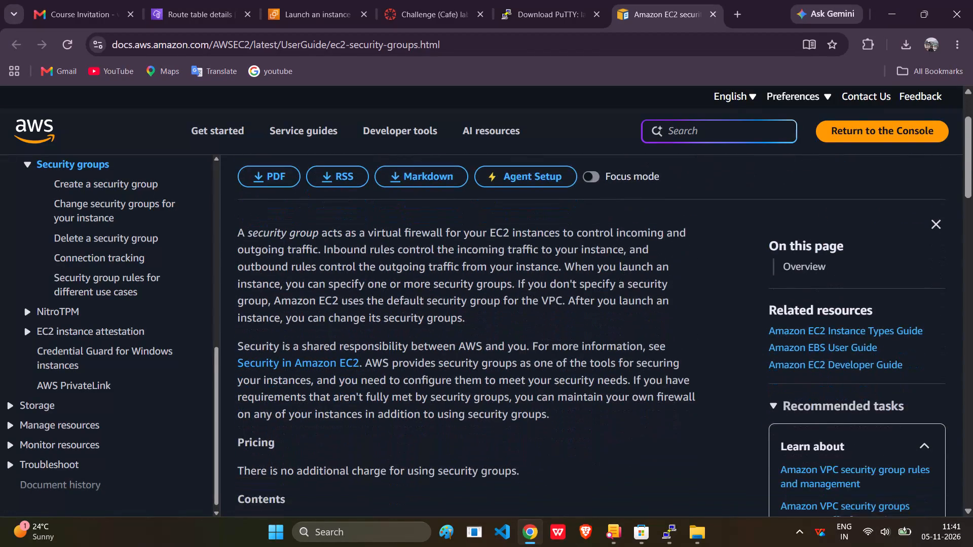
pyautogui.scroll(-4, 529, 307)
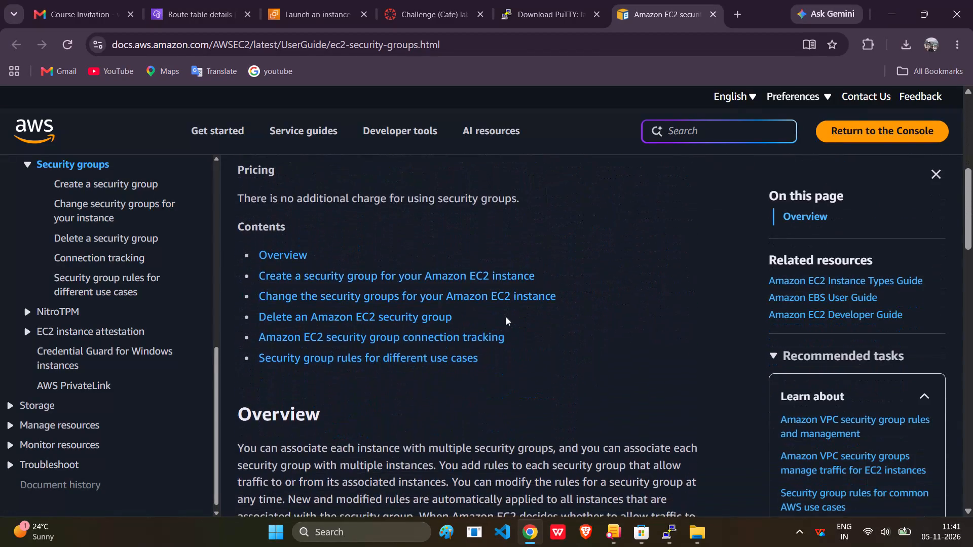
pyautogui.scroll(-2, 468, 344)
pyautogui.scroll(-4, 416, 205)
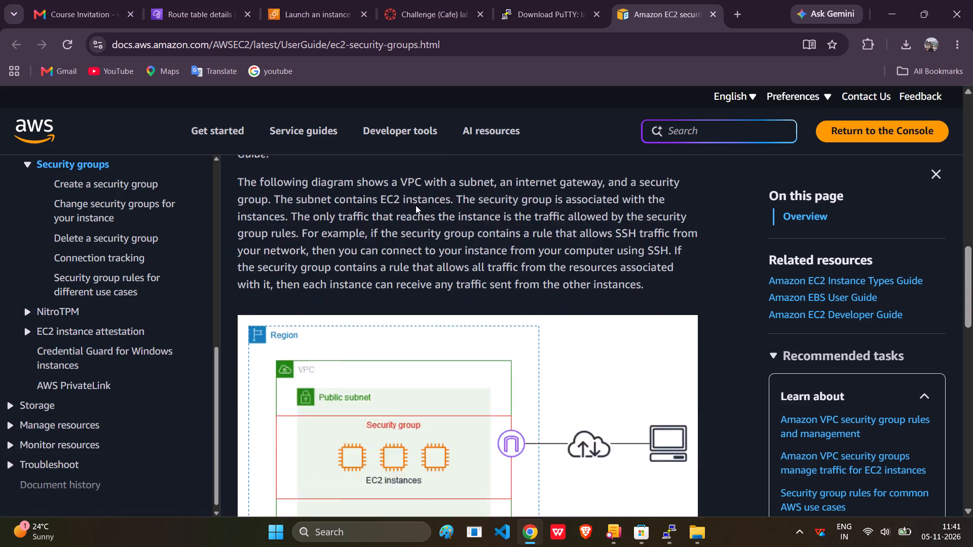
pyautogui.scroll(-5, 416, 205)
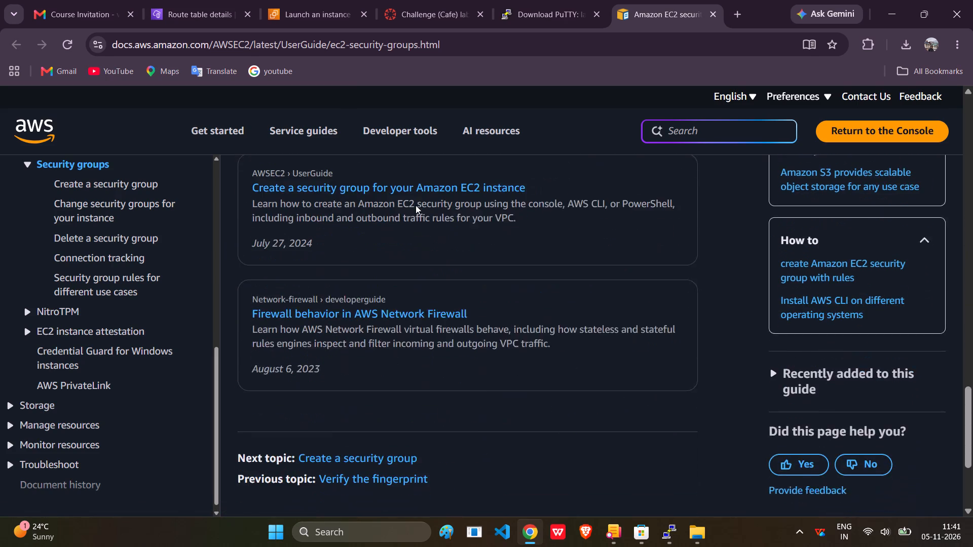
pyautogui.scroll(-2, 416, 205)
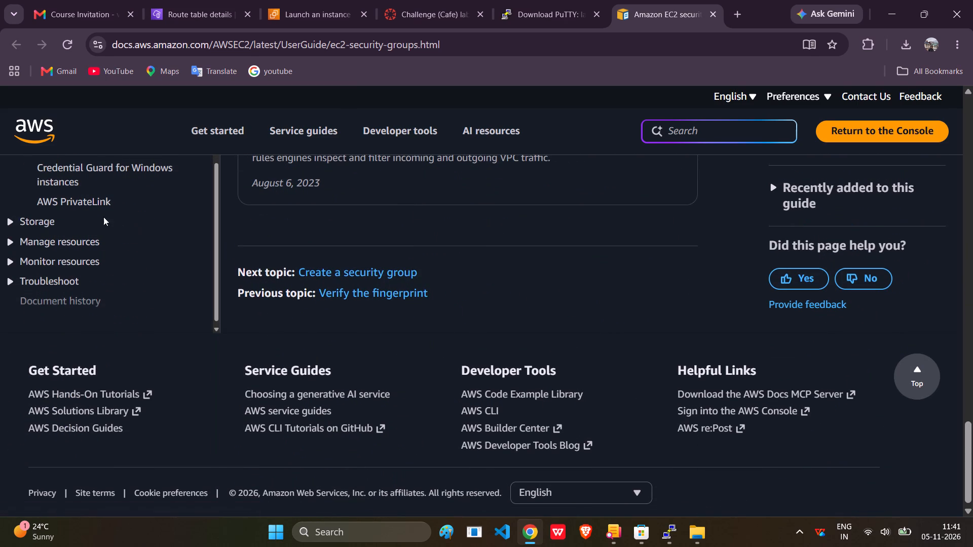
# Review the lab's Task 6 instructions for the Private Instance SG, including the rule's type, port, source type and source.
pyautogui.click(431, 13)
pyautogui.scroll(6, 437, 238)
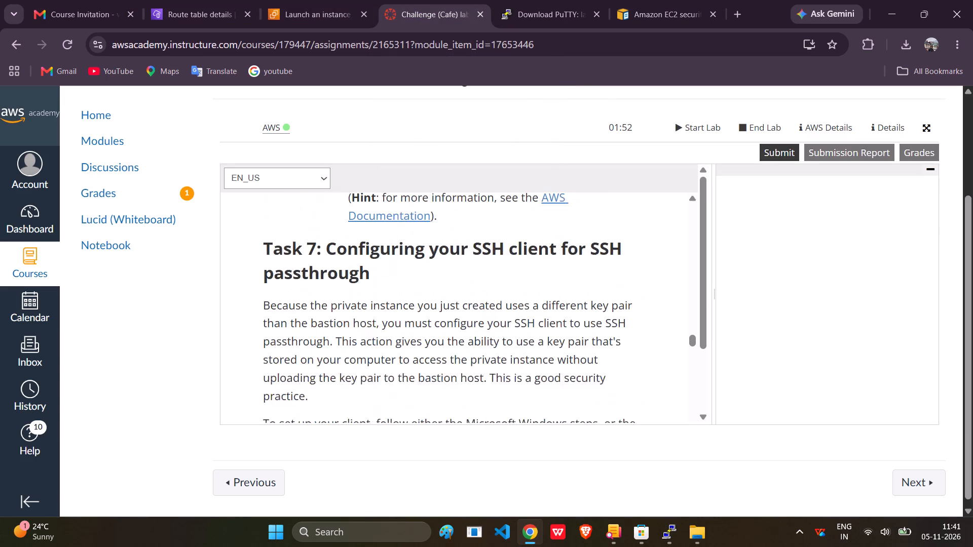
pyautogui.scroll(3, 437, 238)
pyautogui.scroll(-2, 437, 238)
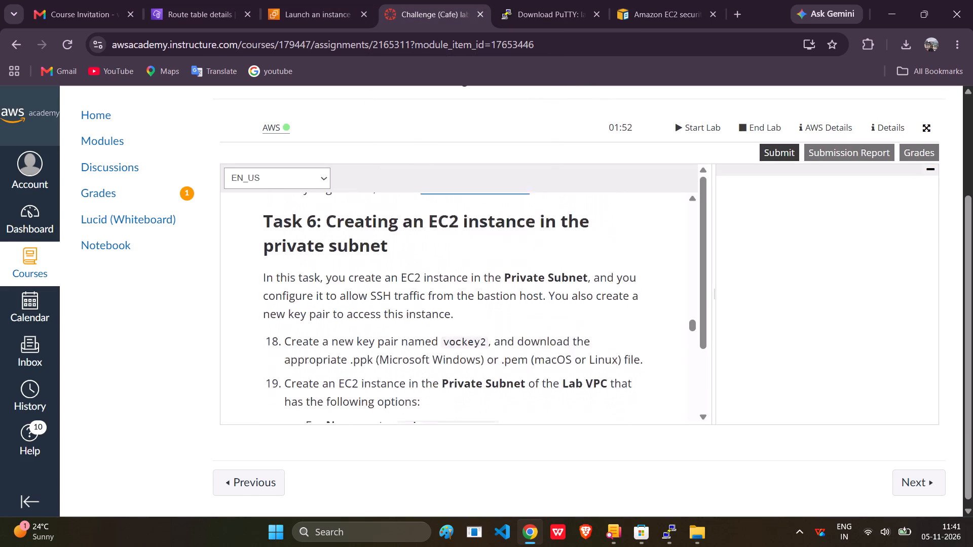
pyautogui.scroll(-6, 437, 238)
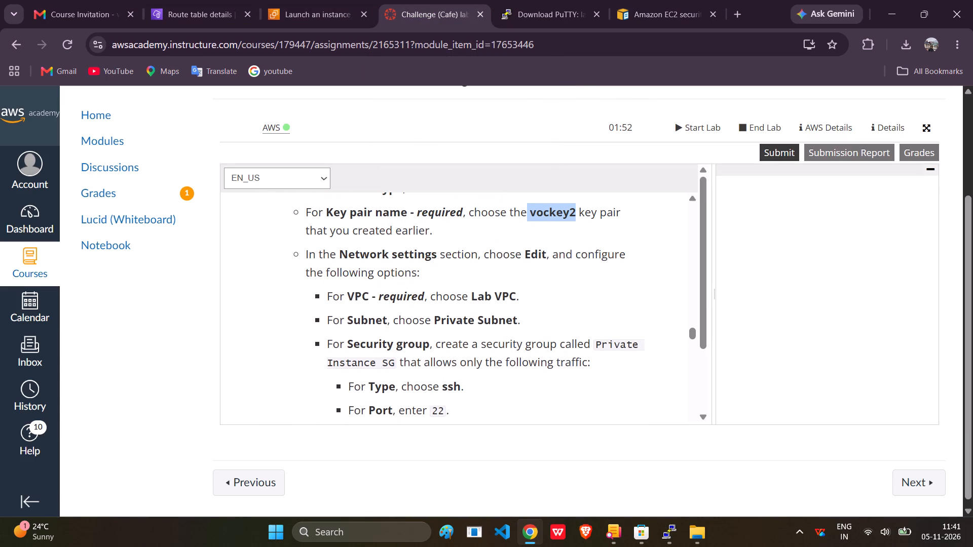
pyautogui.scroll(-1, 475, 306)
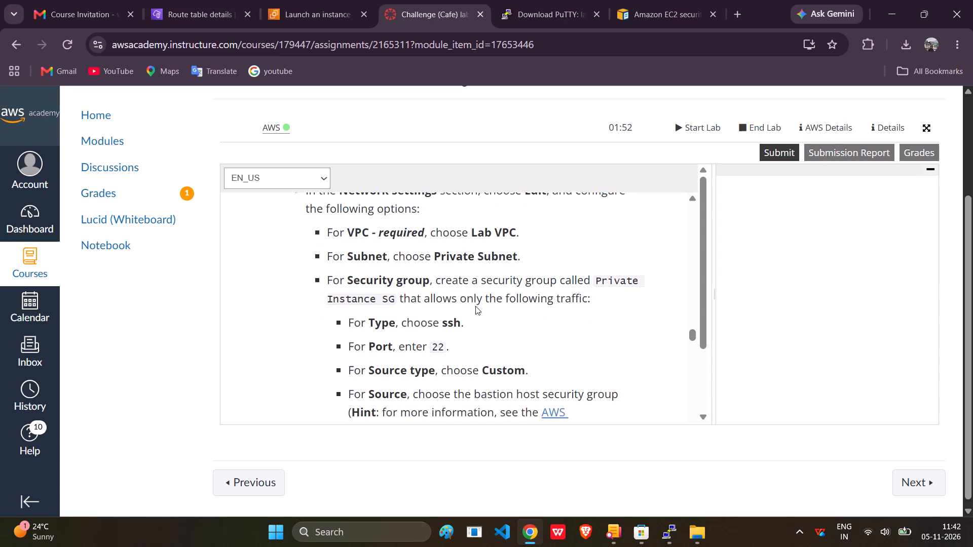
pyautogui.scroll(-2, 475, 306)
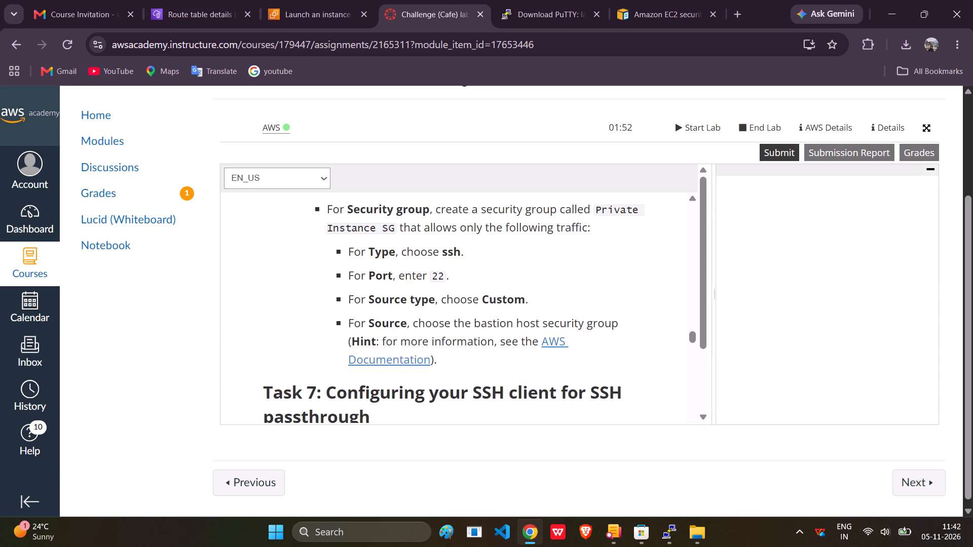
# Examine the ssh rule's Source options down to the security groups, and review the lab's Pageant installation and key import instructions.
pyautogui.click(329, 0)
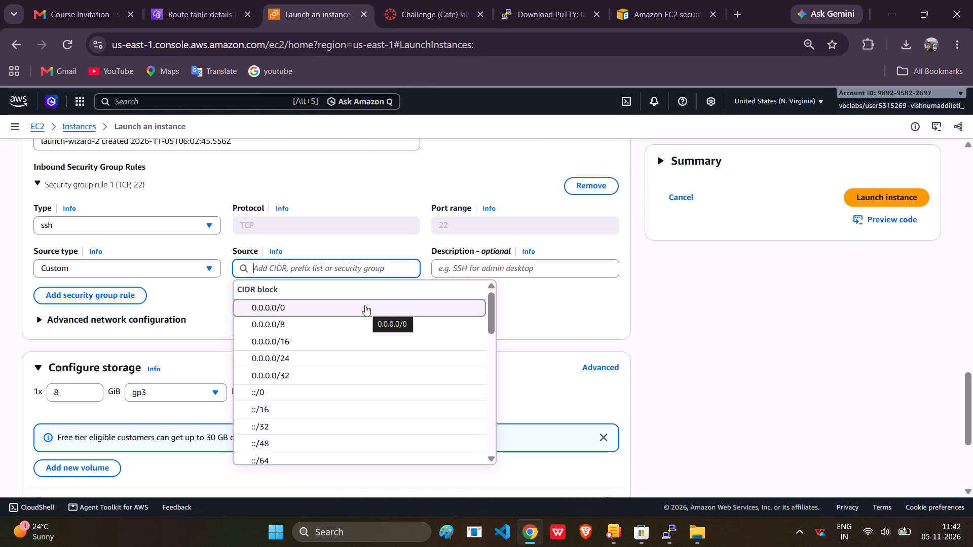
pyautogui.scroll(-5, 365, 305)
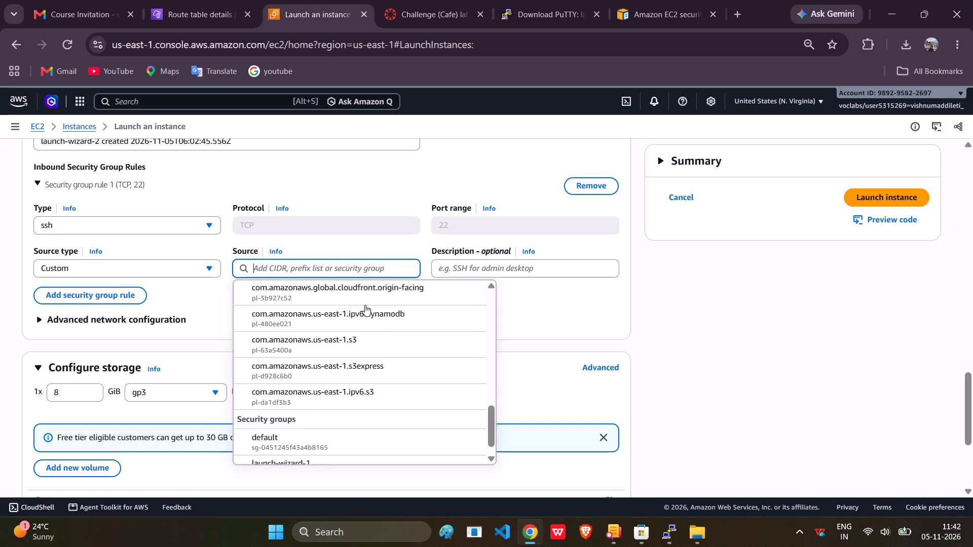
pyautogui.scroll(1, 365, 305)
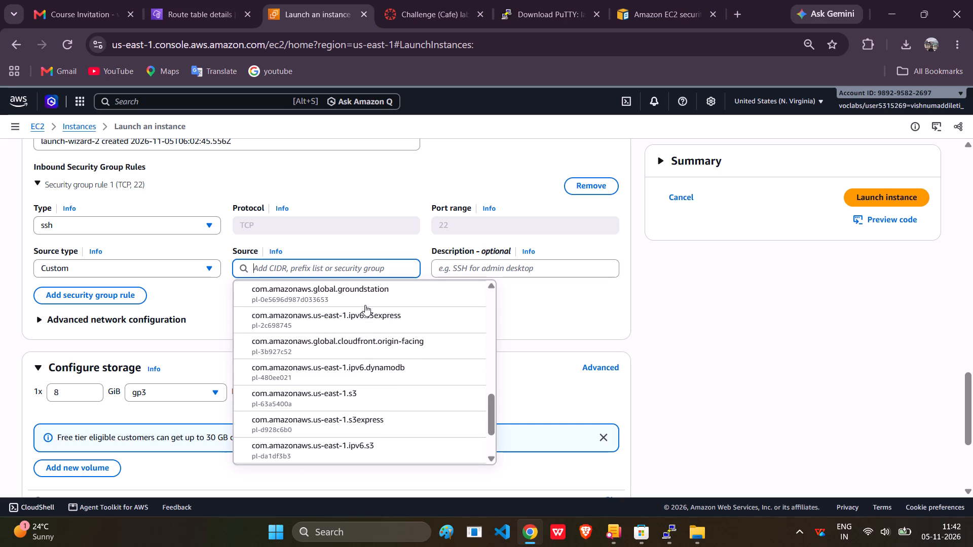
pyautogui.scroll(-4, 365, 305)
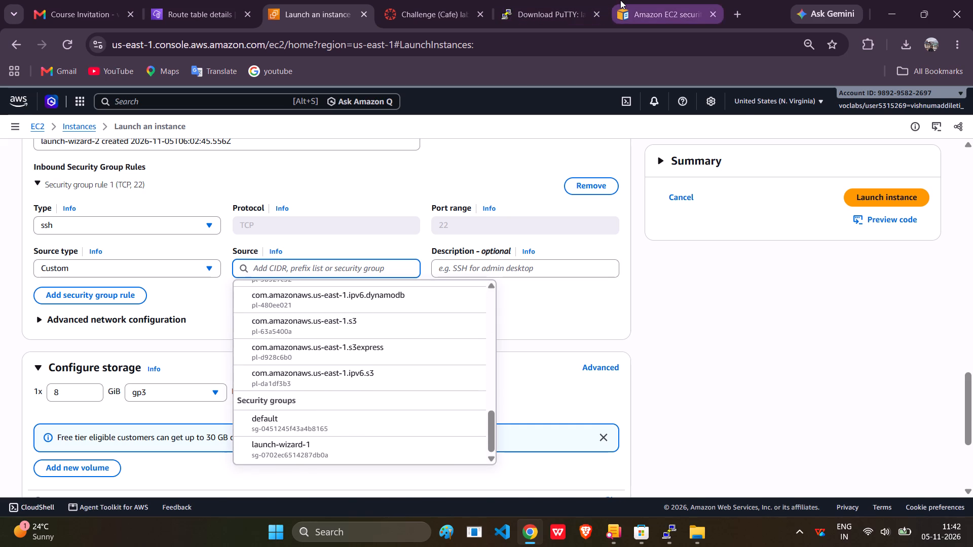
pyautogui.click(620, 0)
pyautogui.click(530, 3)
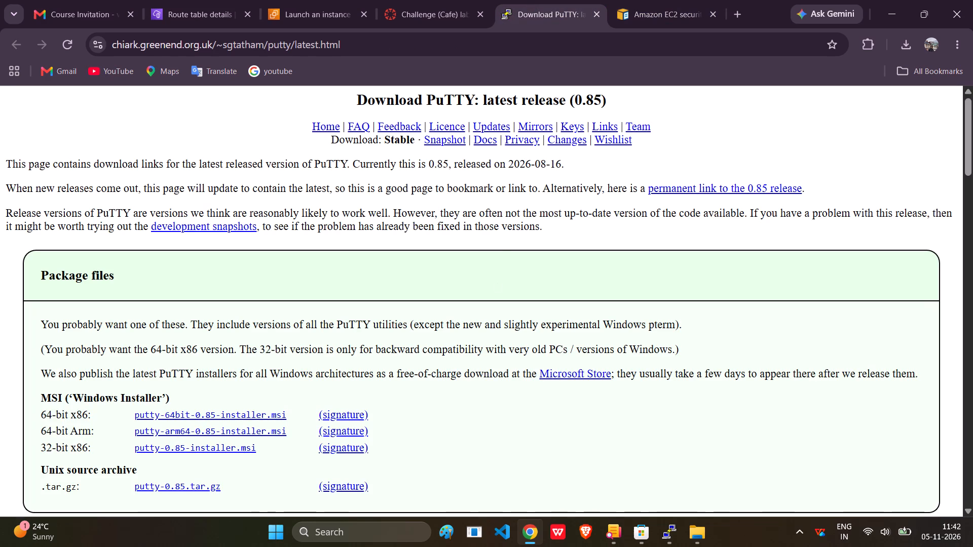
pyautogui.click(410, 5)
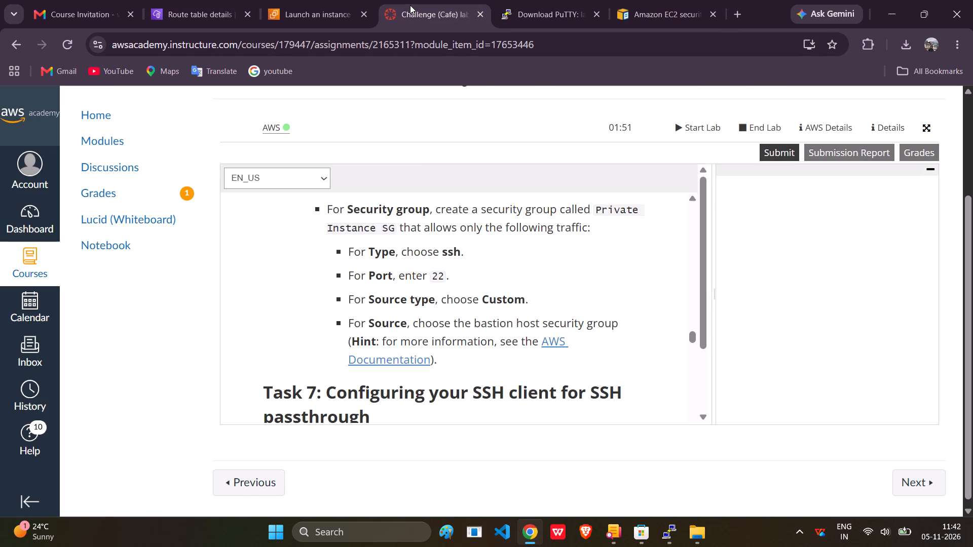
pyautogui.scroll(-6, 417, 280)
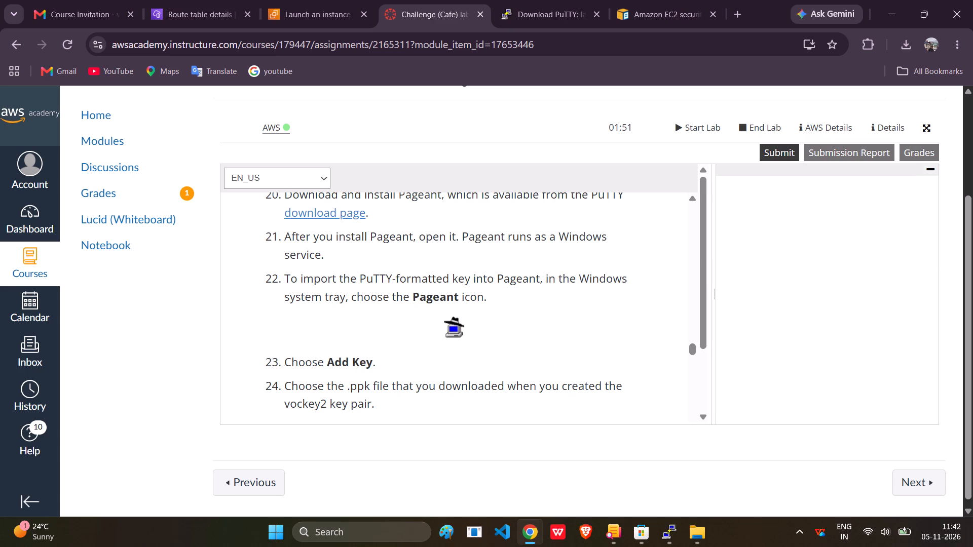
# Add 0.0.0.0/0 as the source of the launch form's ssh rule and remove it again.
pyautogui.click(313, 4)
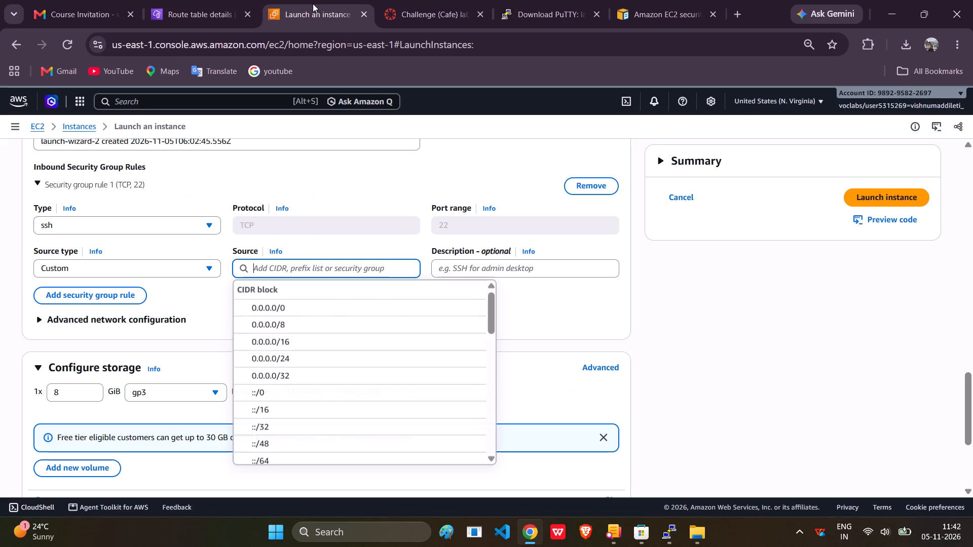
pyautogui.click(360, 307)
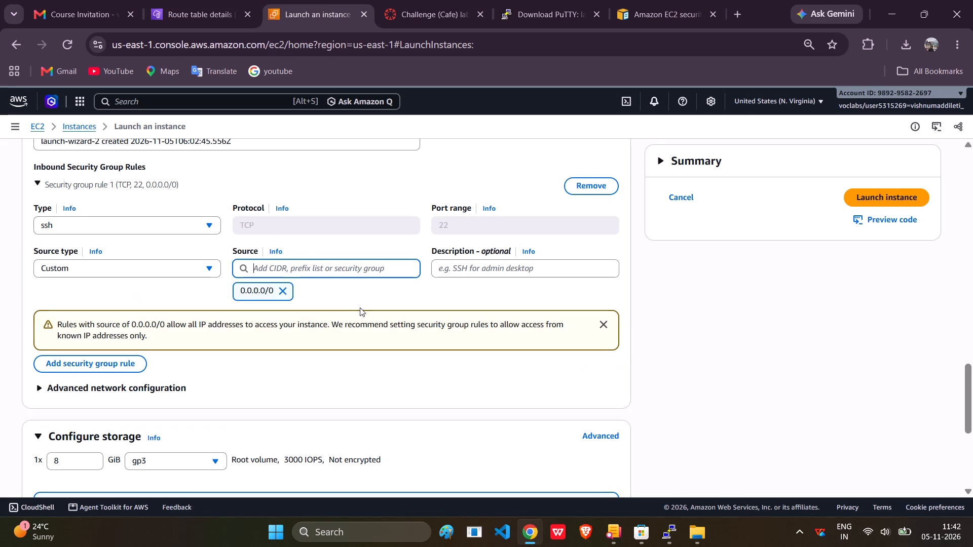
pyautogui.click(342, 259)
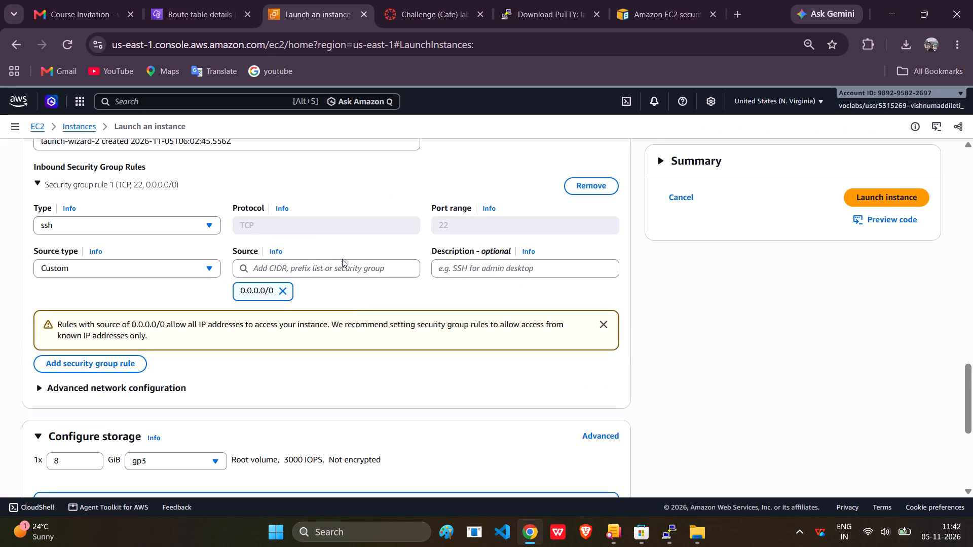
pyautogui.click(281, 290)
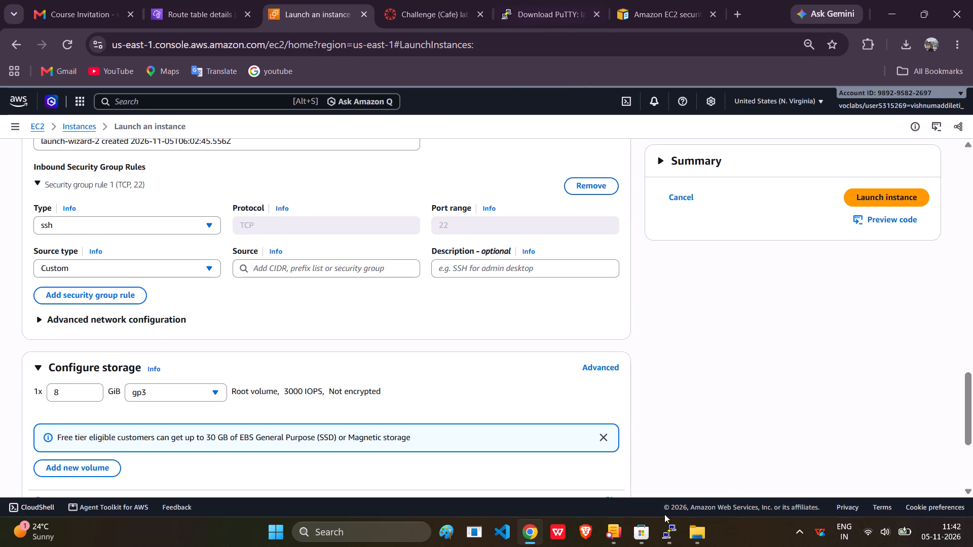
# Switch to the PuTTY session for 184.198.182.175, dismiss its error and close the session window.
pyautogui.click(665, 539)
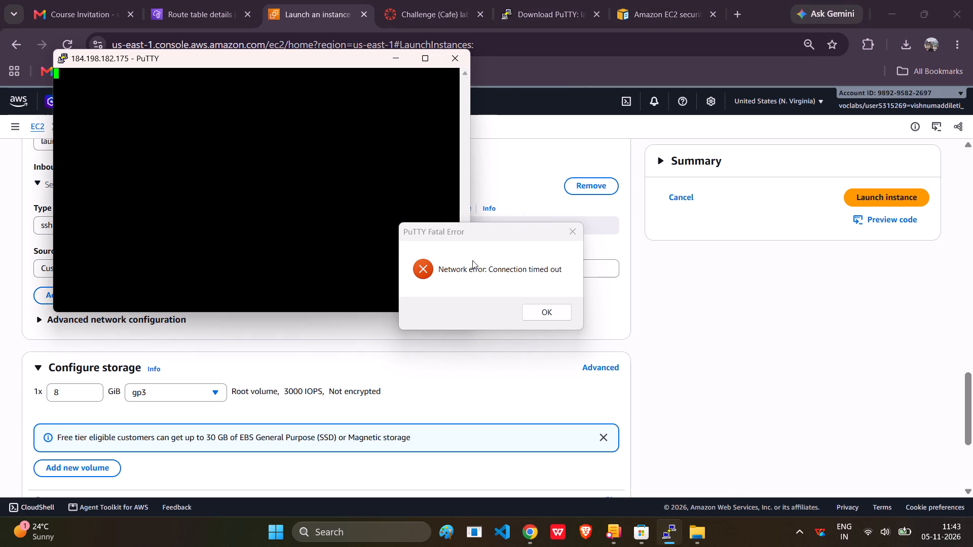
pyautogui.click(547, 307)
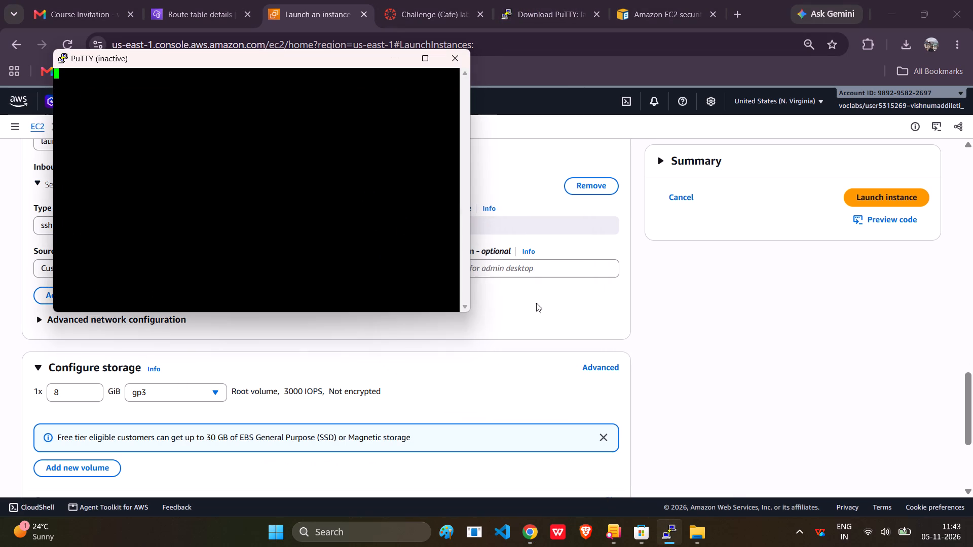
pyautogui.click(448, 61)
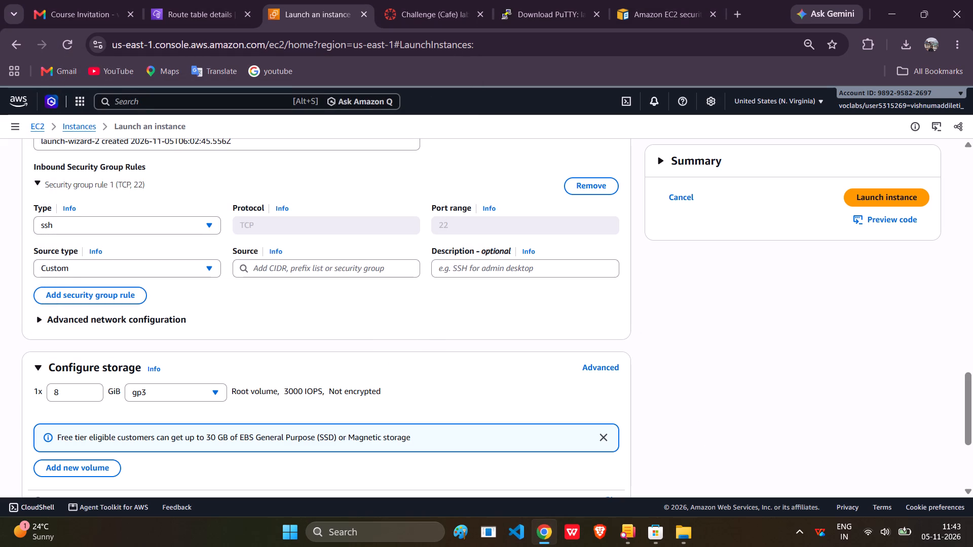
# Launch PuTTY again with a blank session configuration.
pyautogui.click(420, 540)
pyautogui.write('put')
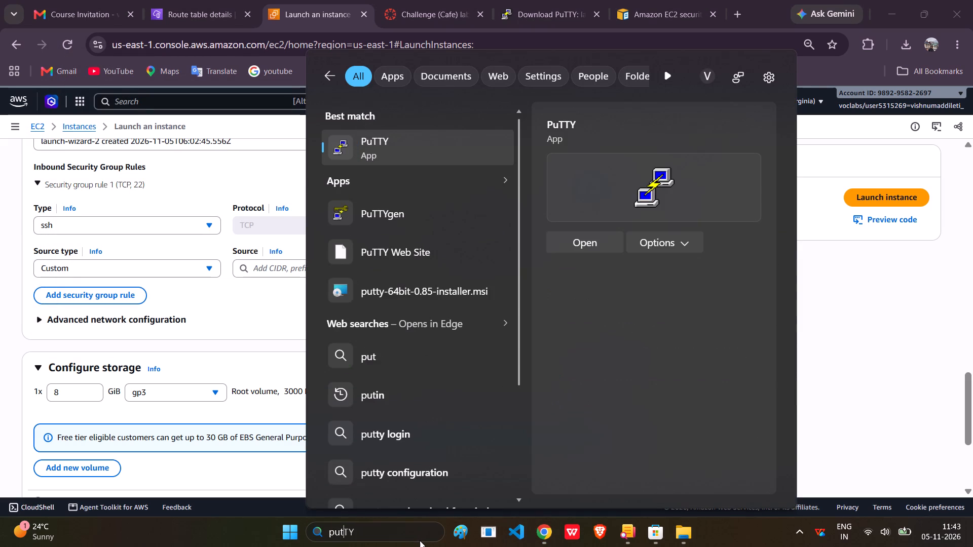
pyautogui.click(581, 236)
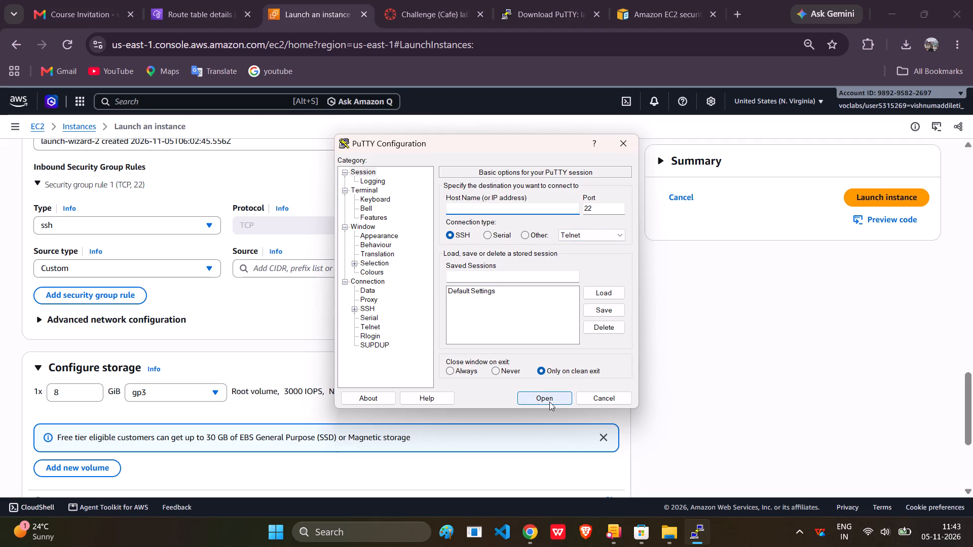
# Close the PuTTY Configuration window, search Windows for "pu" and open PuTTYgen.
pyautogui.click(619, 147)
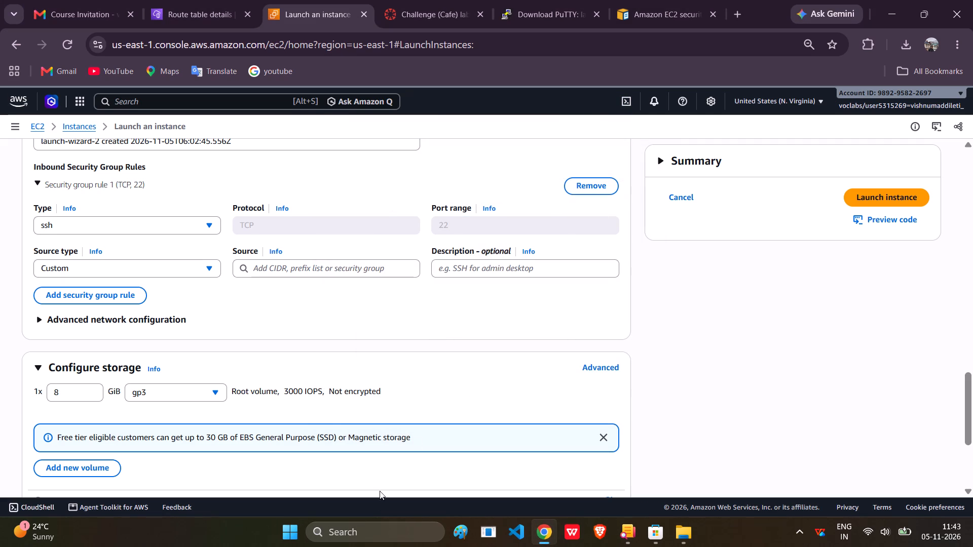
pyautogui.click(371, 534)
pyautogui.write('pu')
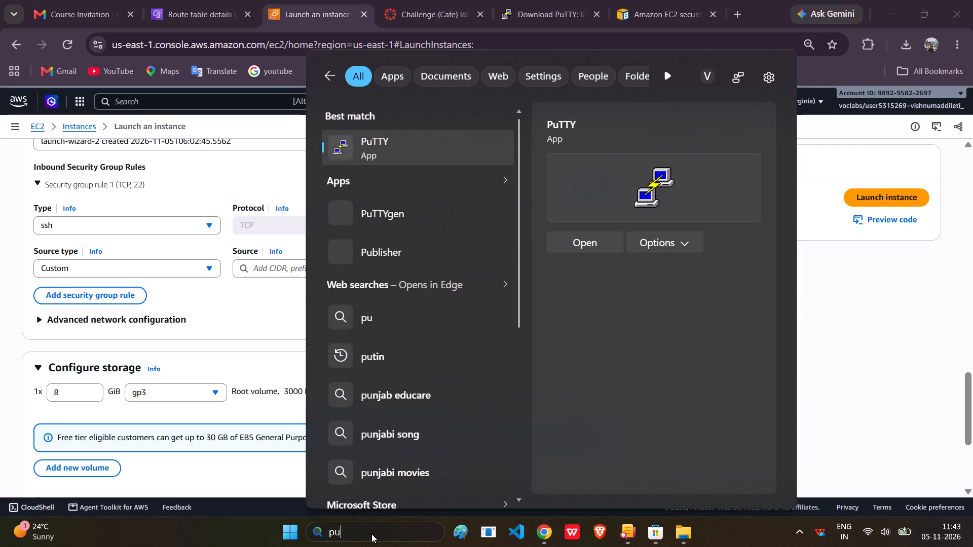
pyautogui.click(360, 216)
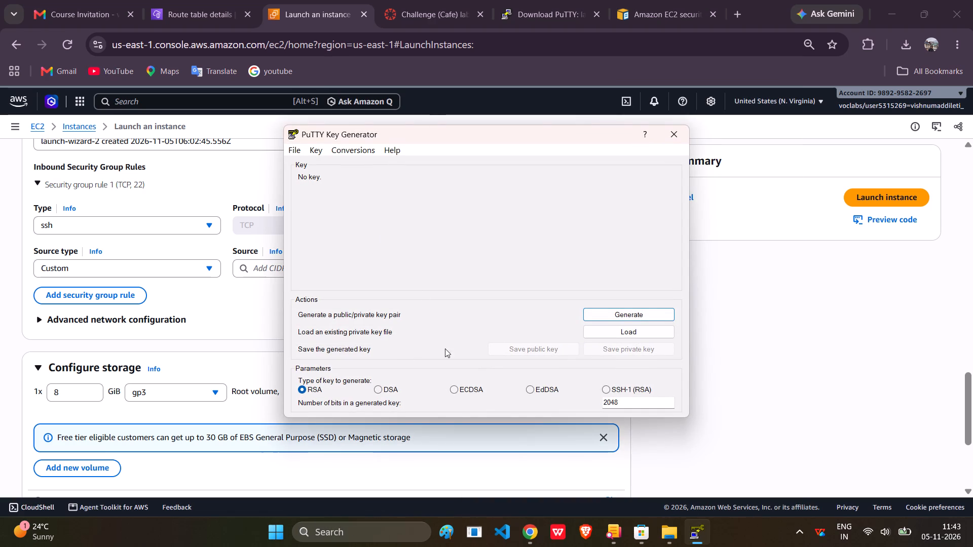
pyautogui.click(401, 194)
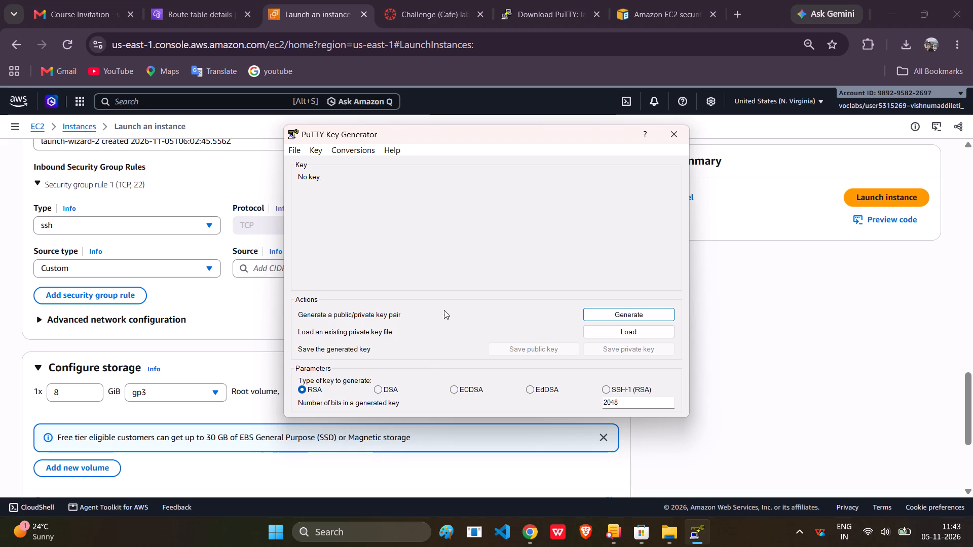
pyautogui.click(435, 241)
# Load the vokey2 private key file from the Downloads folder into PuTTYgen.
pyautogui.moveTo(362, 187); pyautogui.dragTo(300, 148)
pyautogui.click(300, 148)
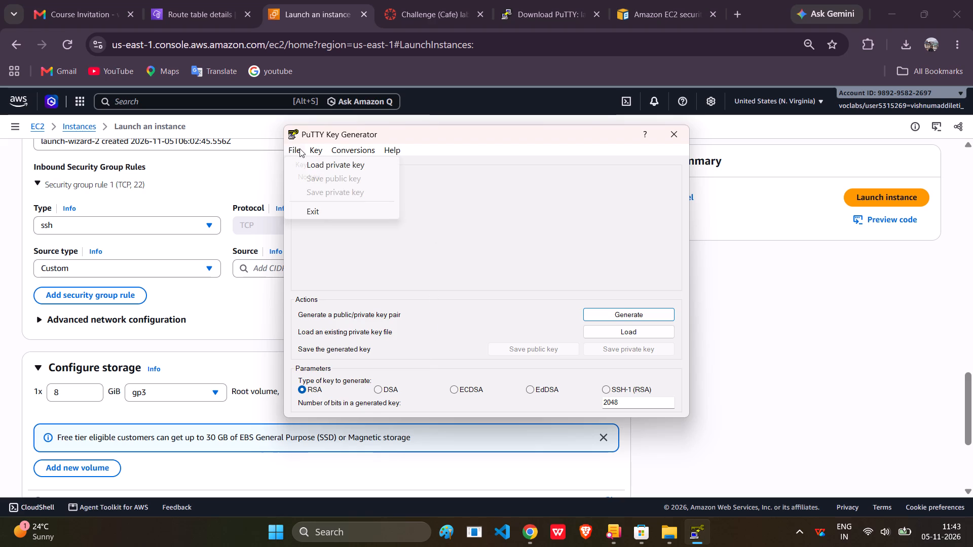
pyautogui.click(300, 148)
pyautogui.click(300, 148)
pyautogui.doubleClick(300, 148)
pyautogui.click(334, 169)
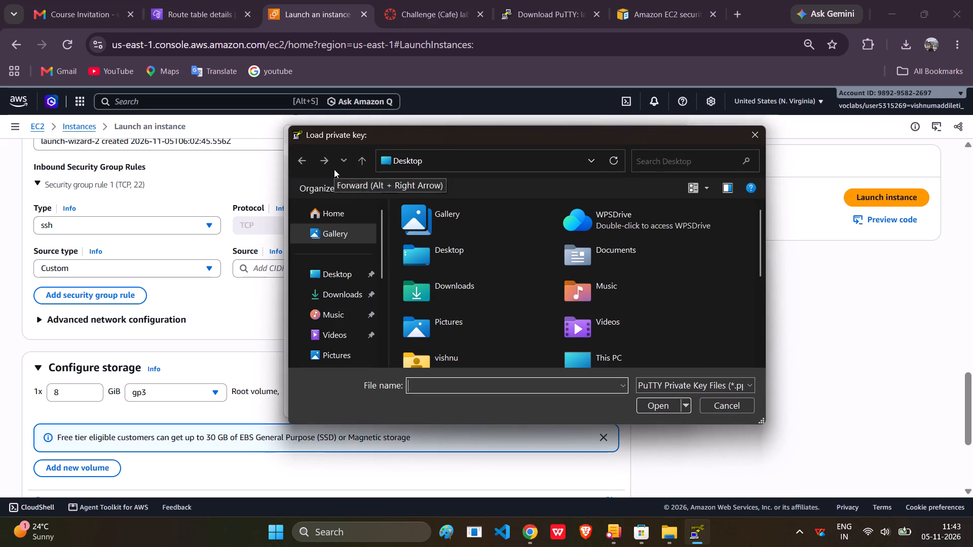
pyautogui.scroll(-4, 427, 280)
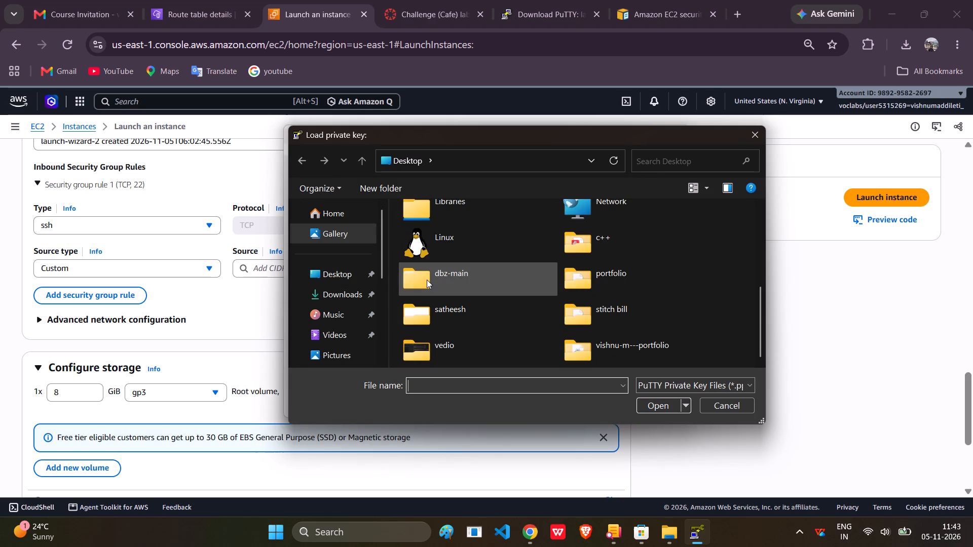
pyautogui.click(310, 293)
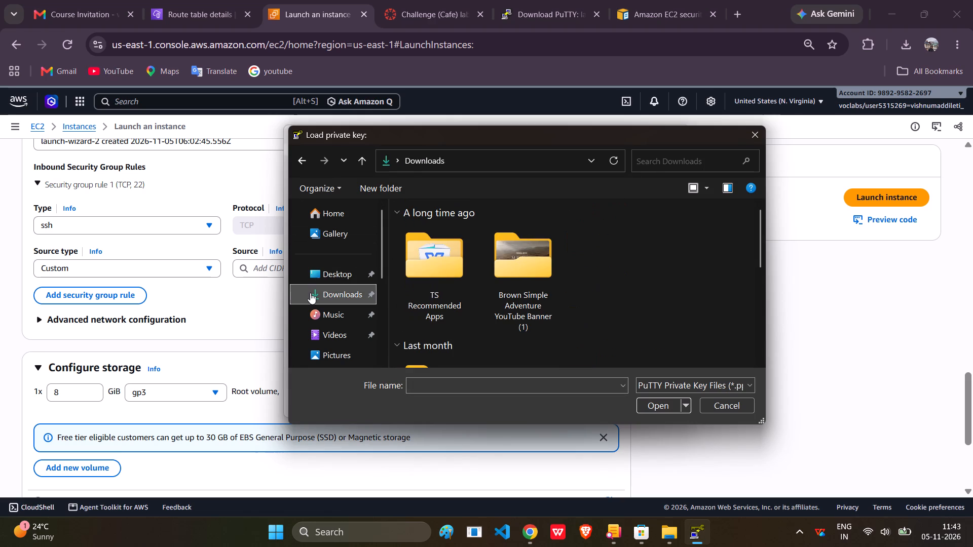
pyautogui.scroll(-6, 484, 271)
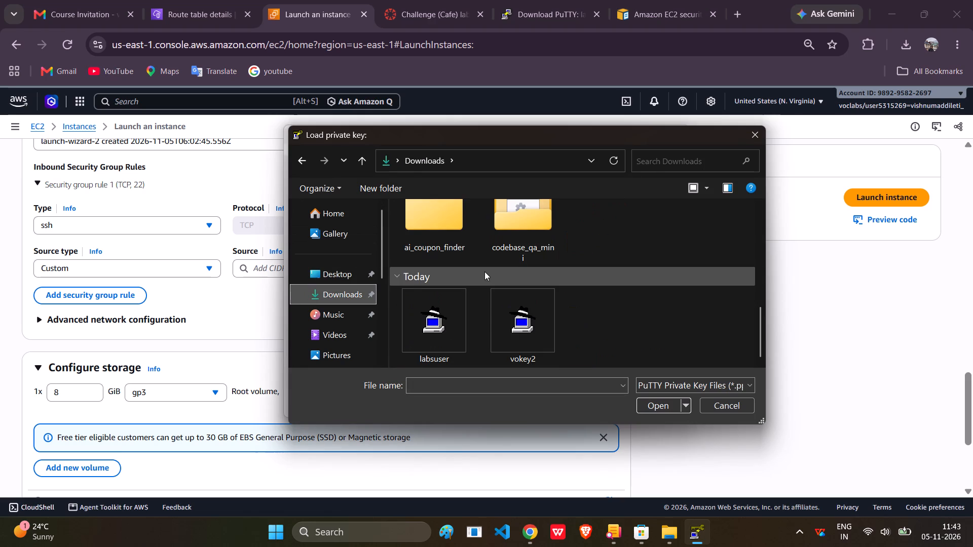
pyautogui.click(549, 348)
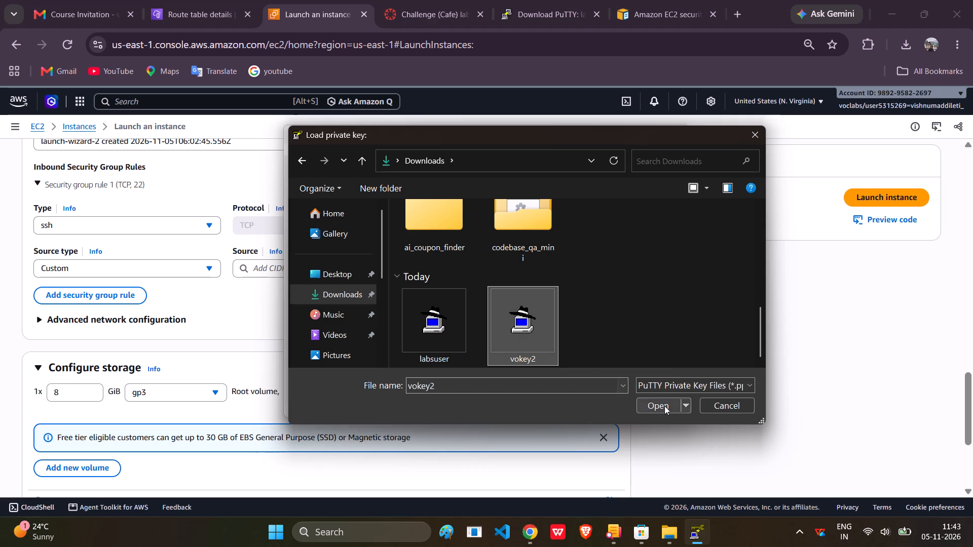
pyautogui.click(664, 406)
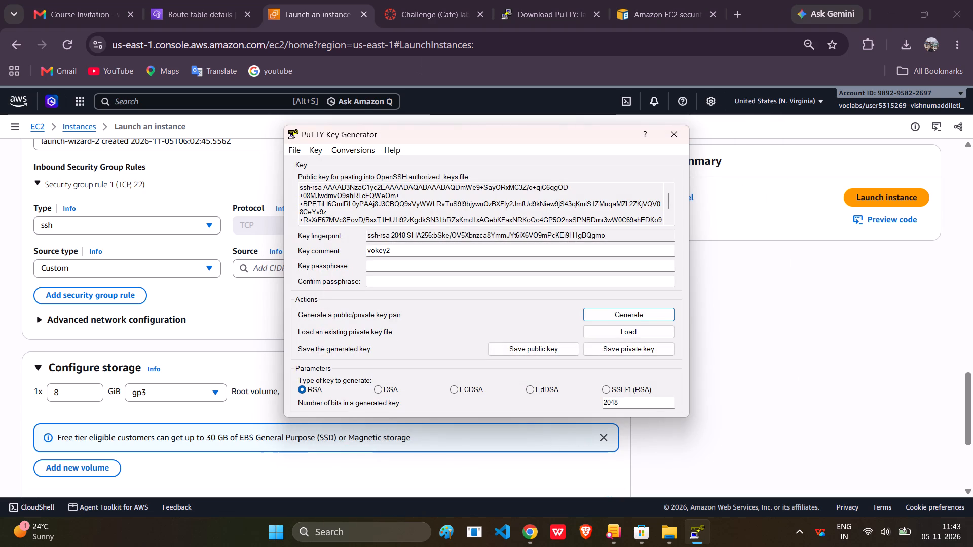
# Switch to the Challenge (Cafe) lab page in Chrome and review the instructions for adding the vockey2 and labsuser keys to Pageant.
pyautogui.click(440, 13)
pyautogui.scroll(-1, 419, 269)
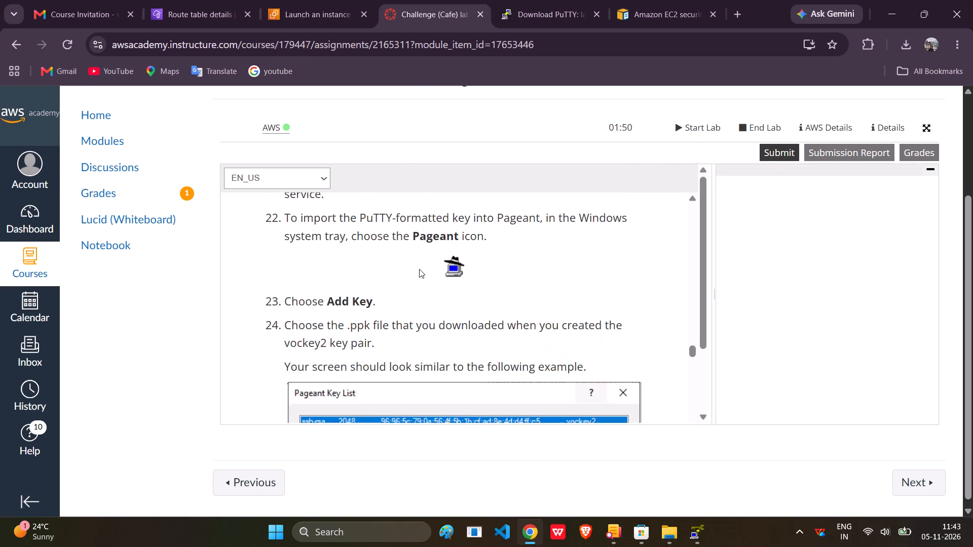
pyautogui.scroll(-2, 419, 269)
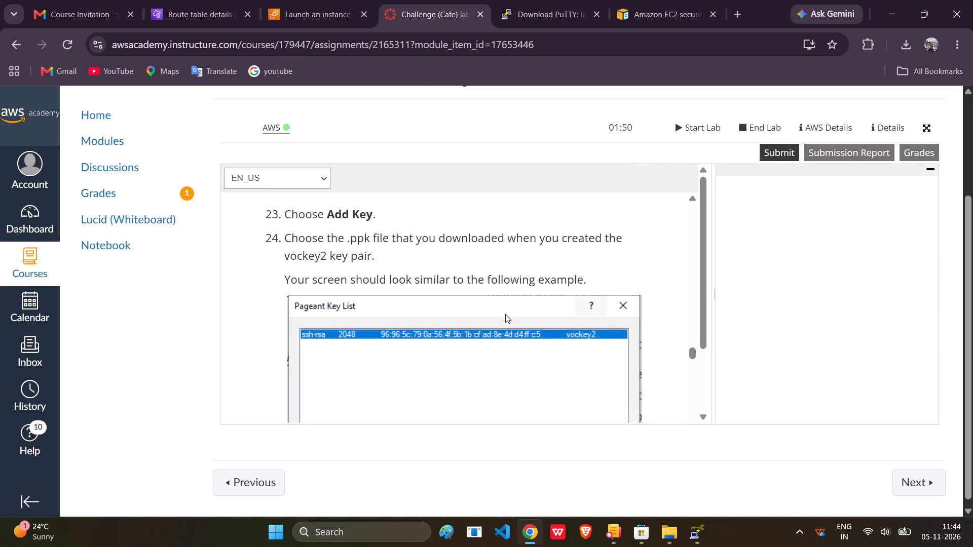
pyautogui.scroll(-4, 526, 385)
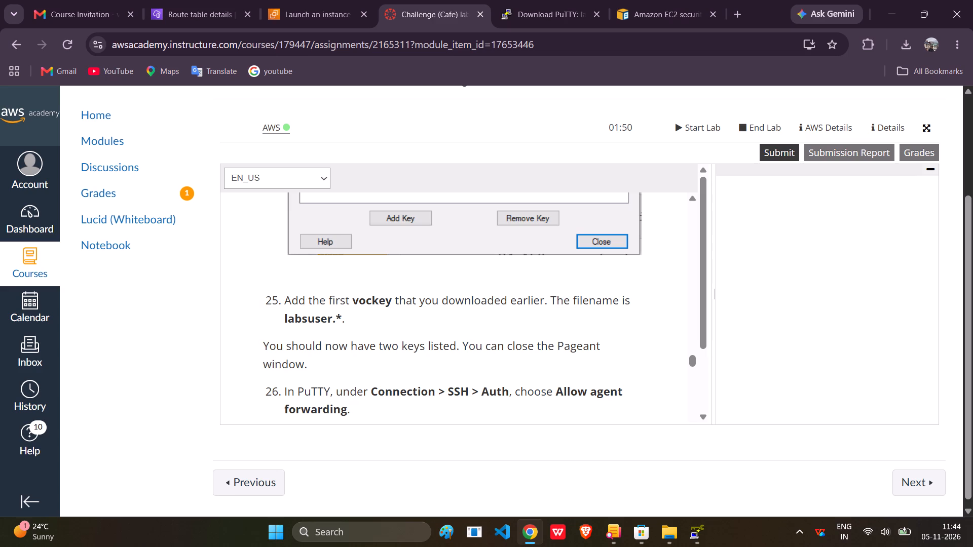
pyautogui.scroll(1, 331, 345)
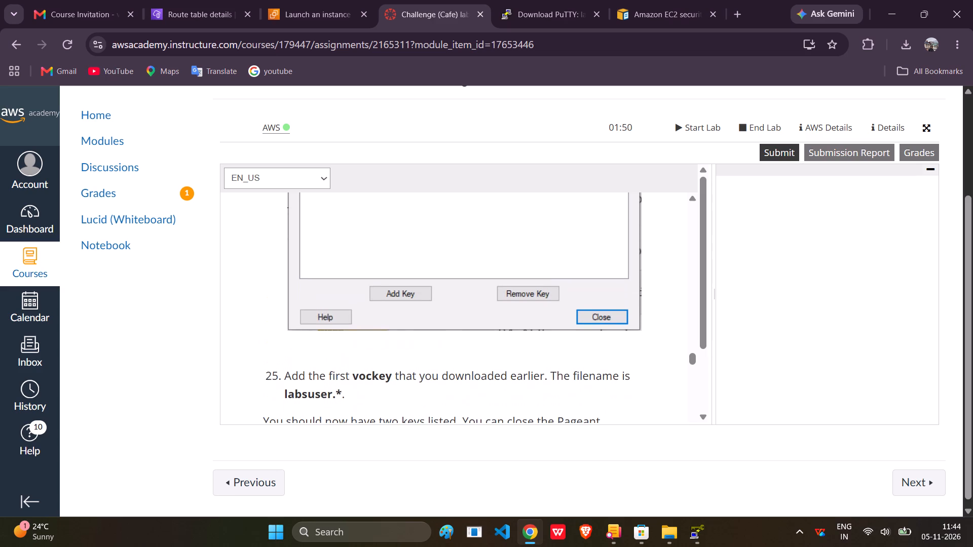
pyautogui.scroll(3, 354, 386)
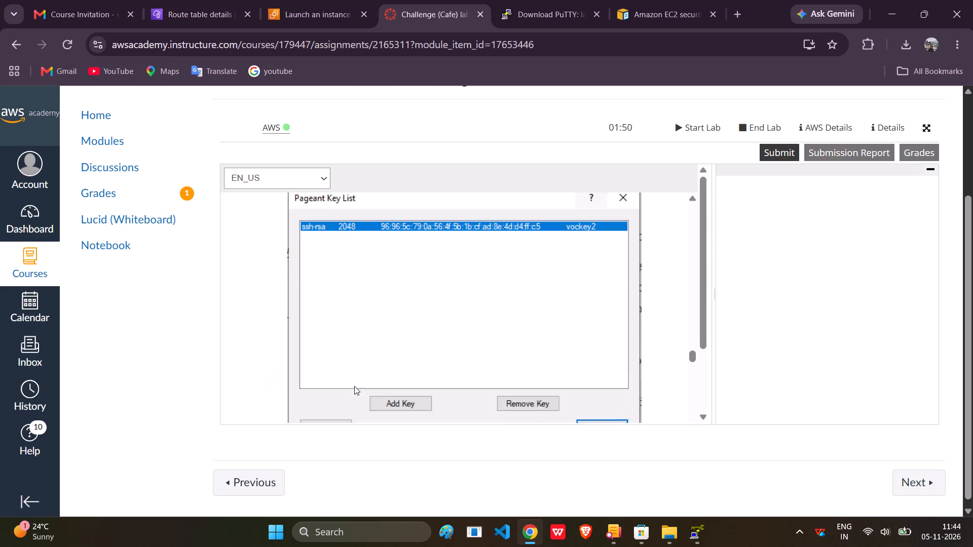
pyautogui.scroll(2, 354, 386)
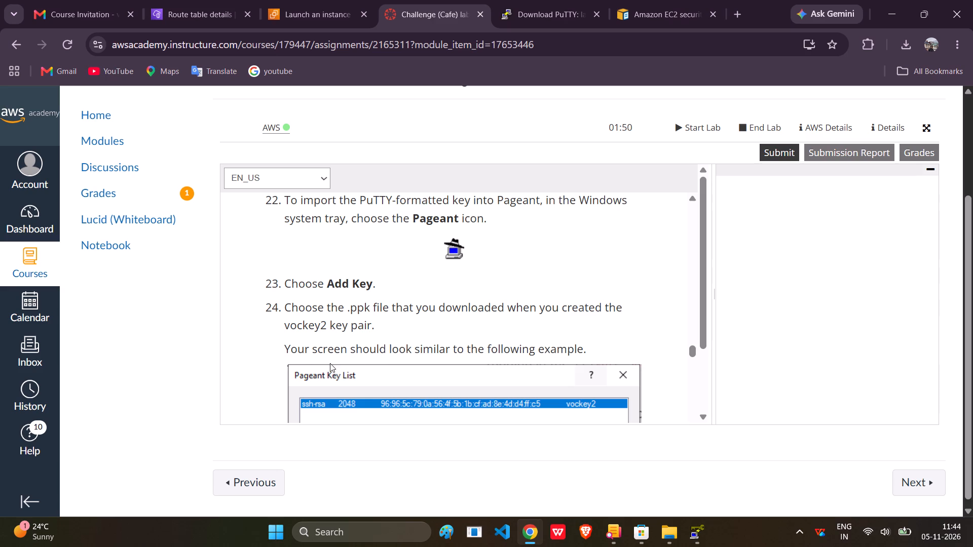
pyautogui.scroll(-1, 373, 351)
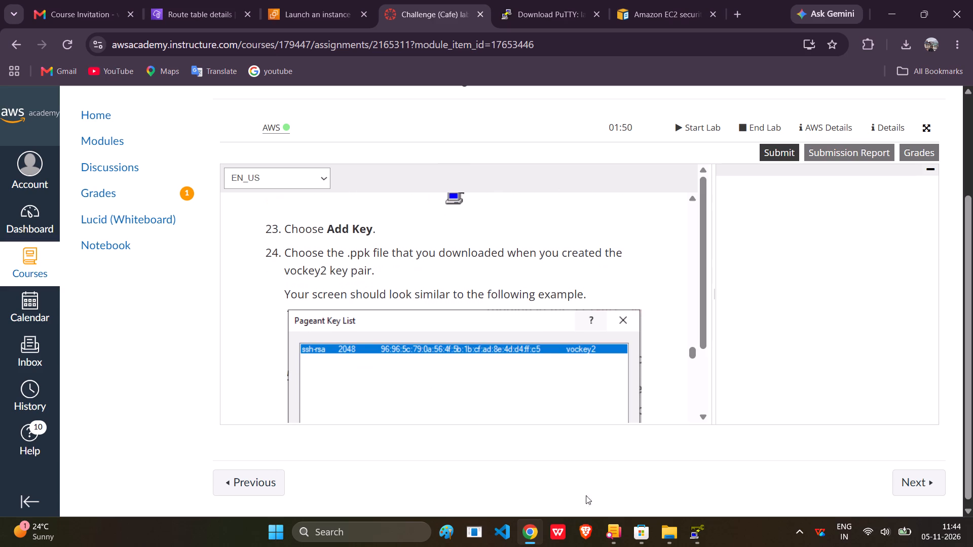
# Switch back to PuTTYgen and activate the key passphrase field for the vokey2 key.
pyautogui.click(696, 527)
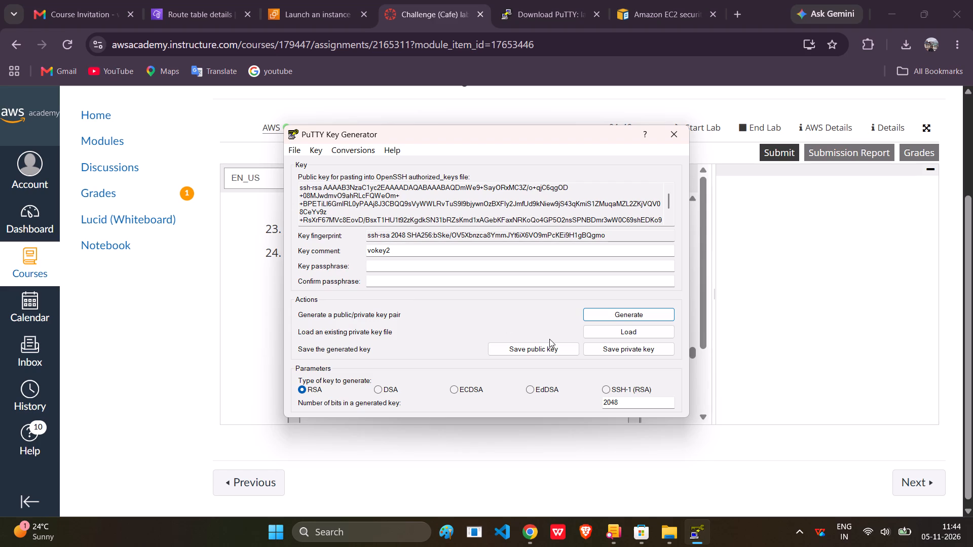
pyautogui.scroll(-3, 549, 339)
pyautogui.scroll(1, 425, 236)
pyautogui.click(400, 269)
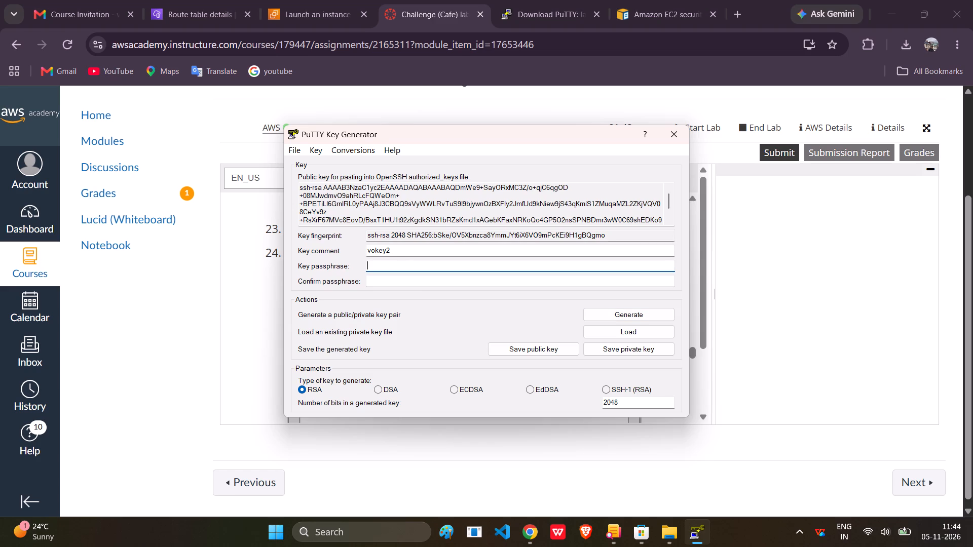
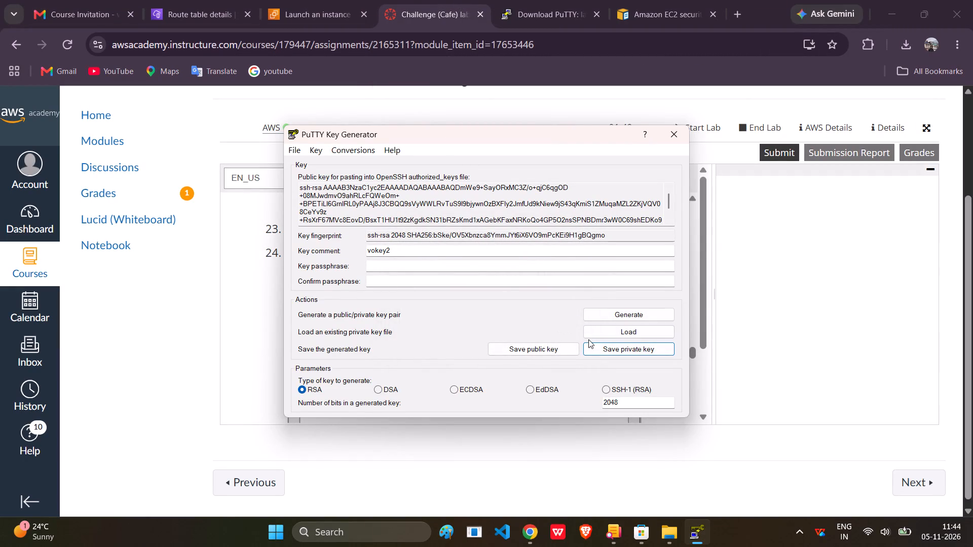
# Save the vokey2 private key without a passphrase over the existing vokey2 file in Downloads, and close PuTTYgen.
pyautogui.click(614, 348)
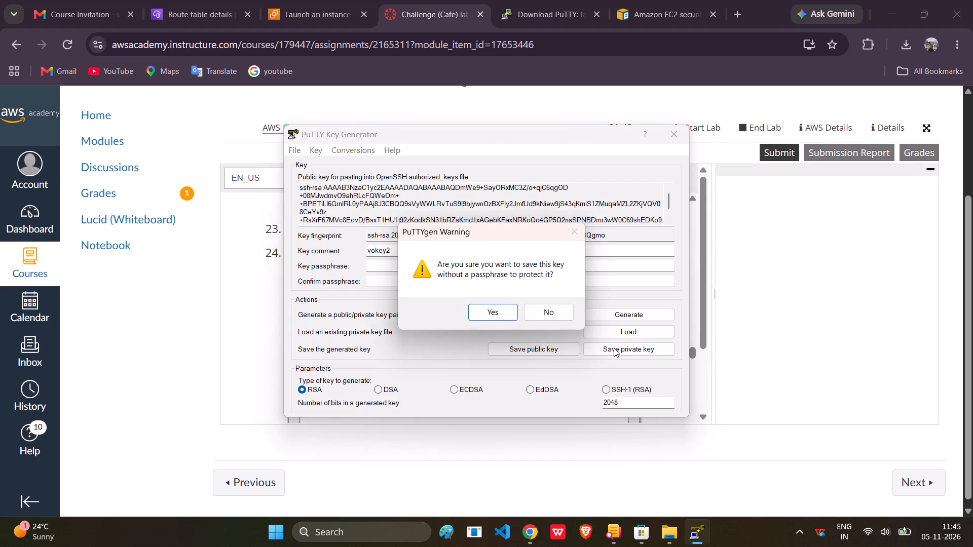
pyautogui.click(489, 310)
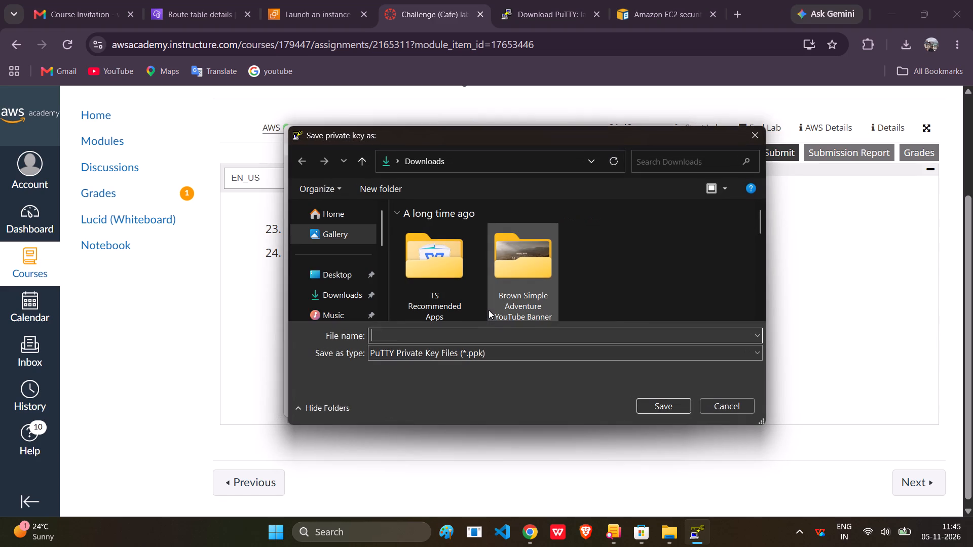
pyautogui.scroll(-3, 460, 296)
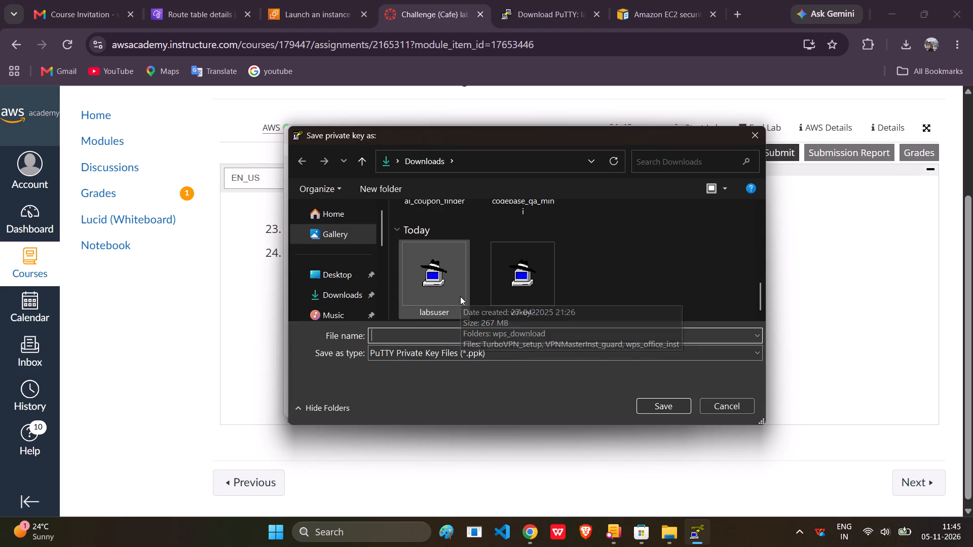
pyautogui.scroll(-6, 460, 296)
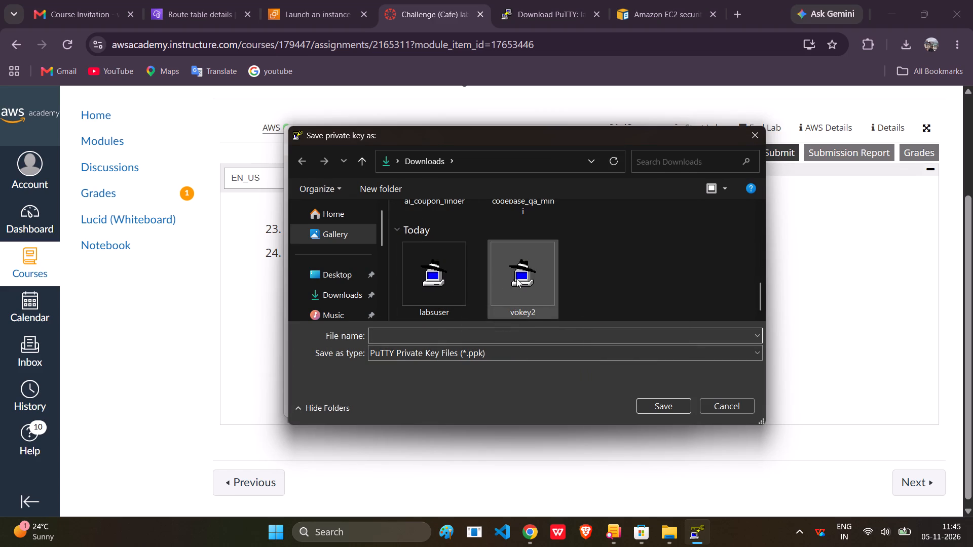
pyautogui.click(516, 279)
pyautogui.click(661, 403)
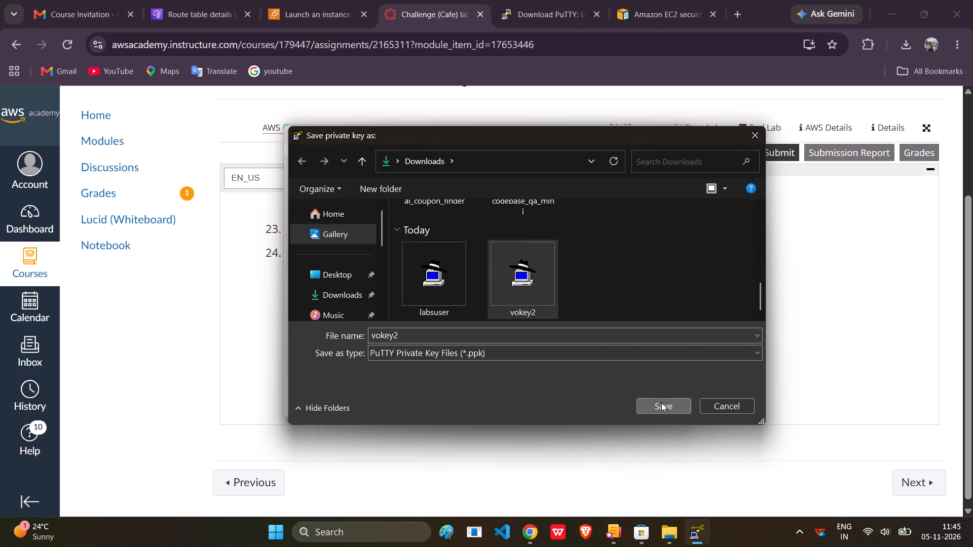
pyautogui.click(500, 309)
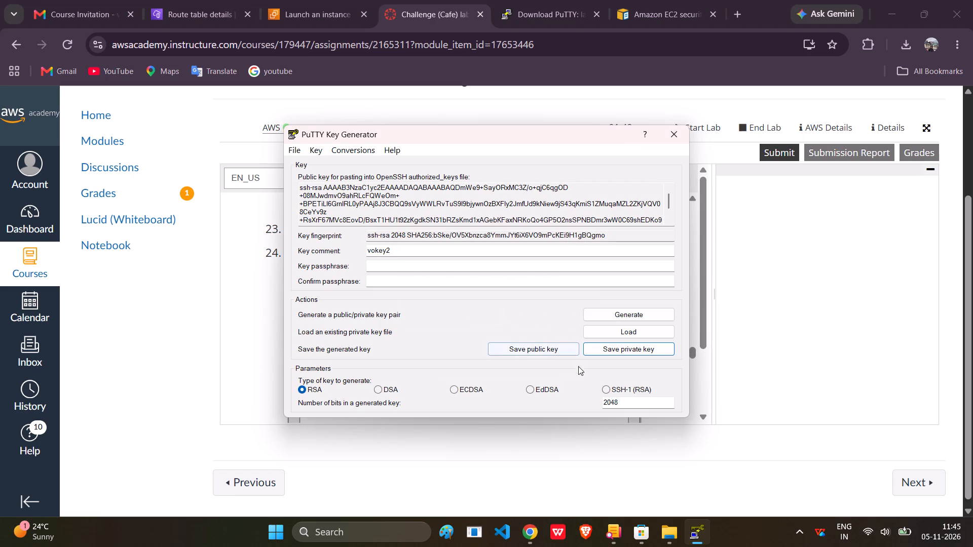
pyautogui.scroll(-3, 541, 374)
pyautogui.click(664, 136)
# Check the Pageant instructions on the lab page, search Windows for "pu", reopen PuTTYgen and move its window clear of the instructions.
pyautogui.scroll(-1, 530, 282)
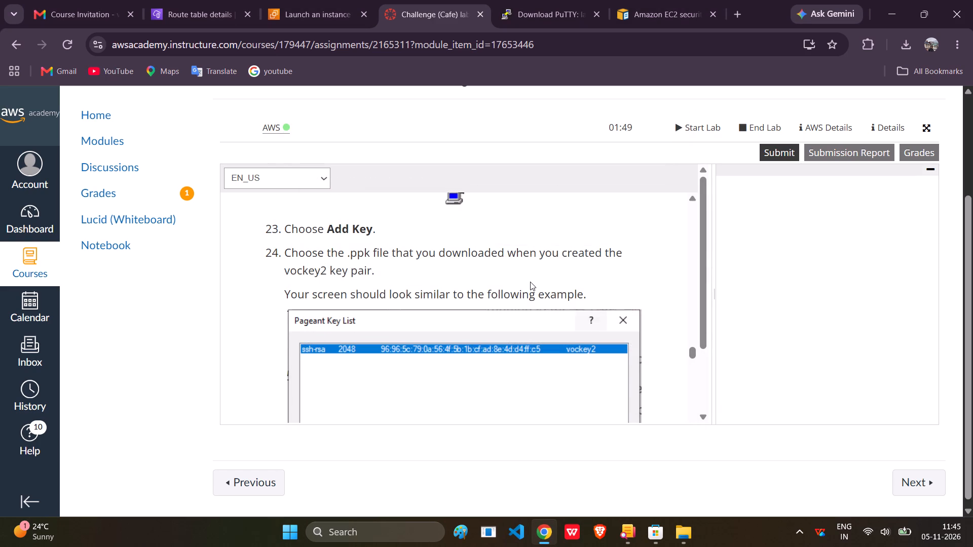
pyautogui.scroll(-1, 530, 282)
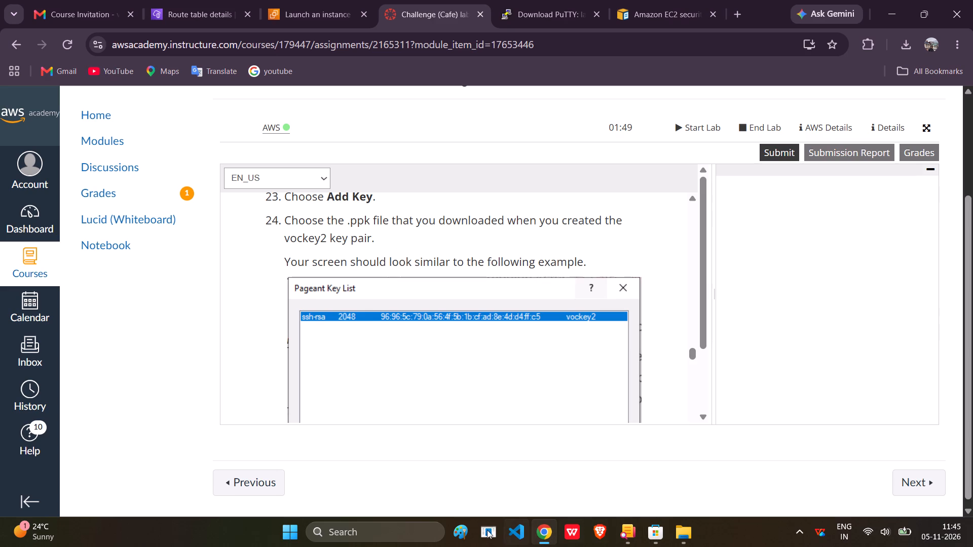
pyautogui.scroll(2, 432, 380)
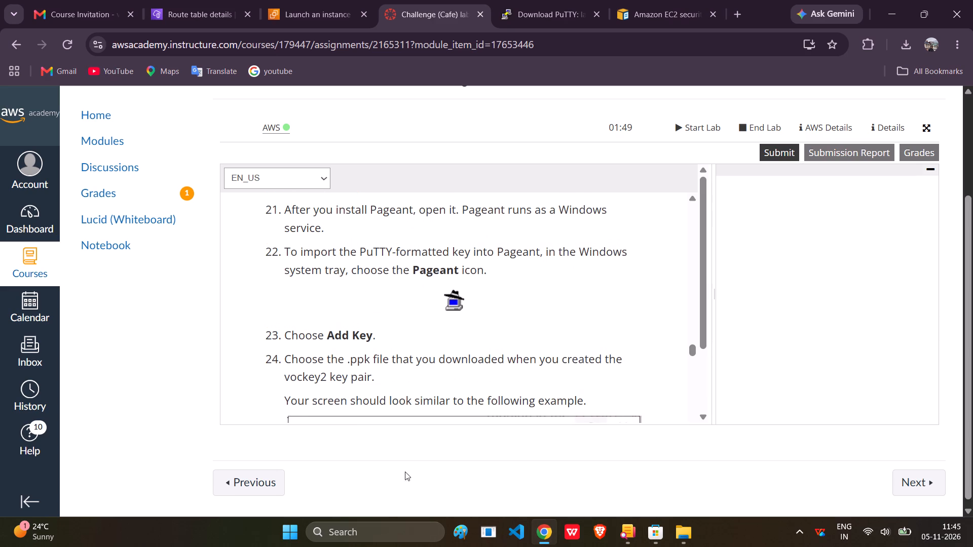
pyautogui.click(367, 536)
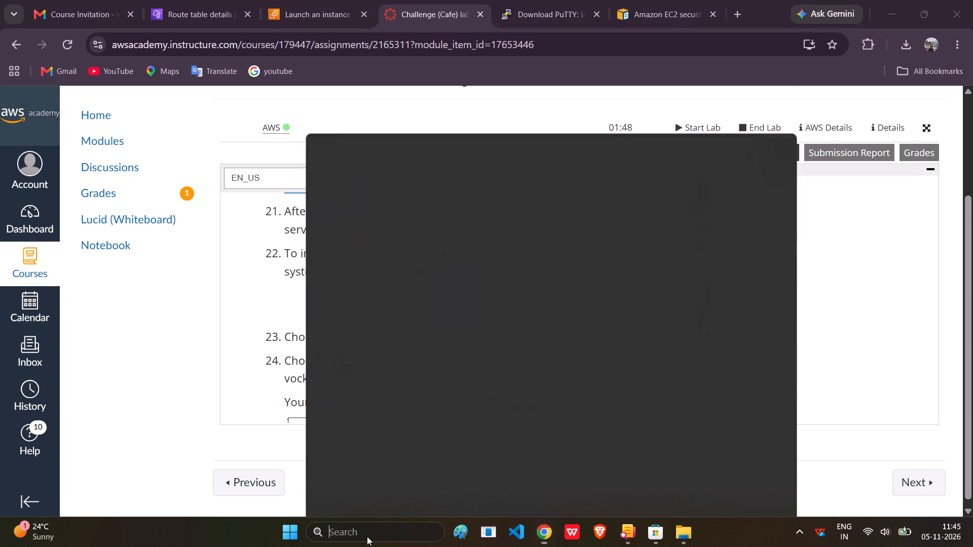
pyautogui.write('pu')
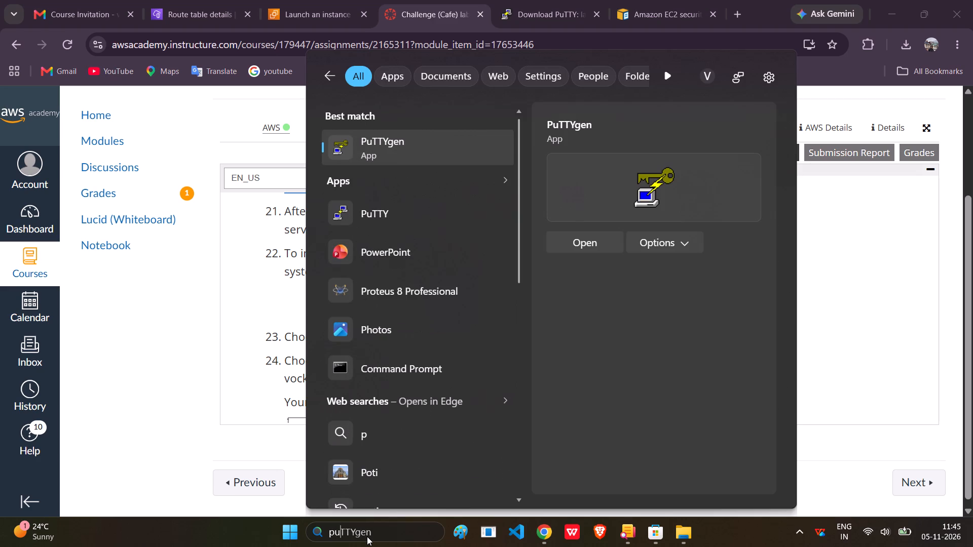
pyautogui.click(579, 244)
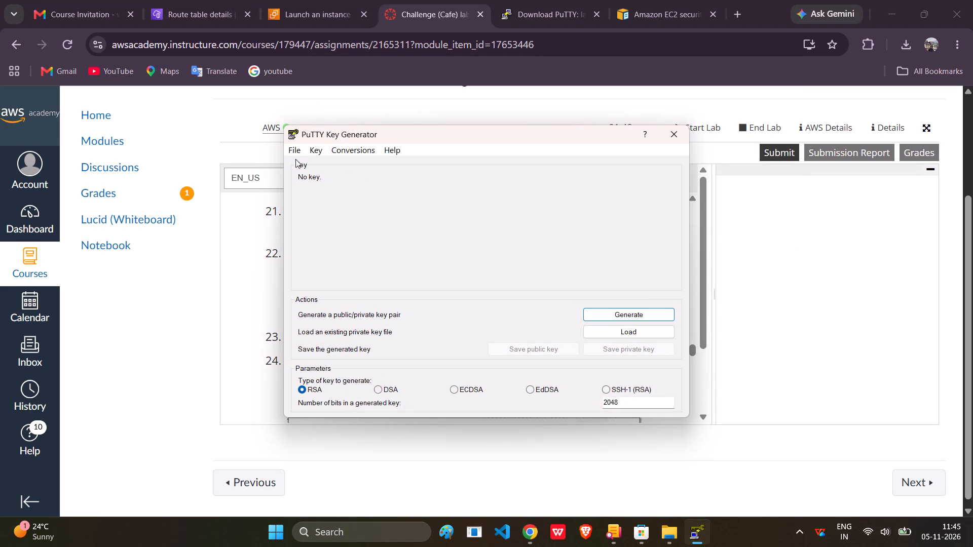
pyautogui.click(296, 153)
pyautogui.moveTo(539, 129); pyautogui.dragTo(915, 126)
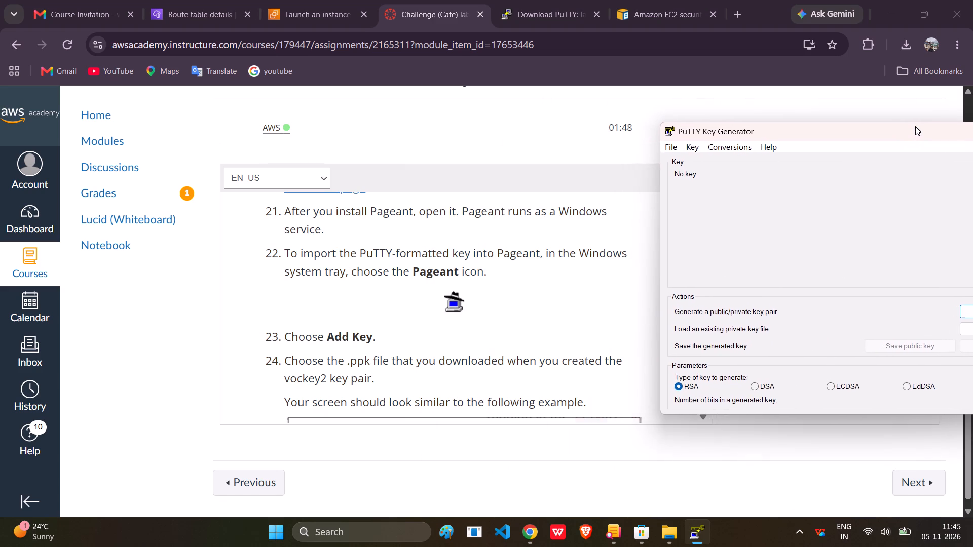
pyautogui.moveTo(915, 126); pyautogui.dragTo(924, 200)
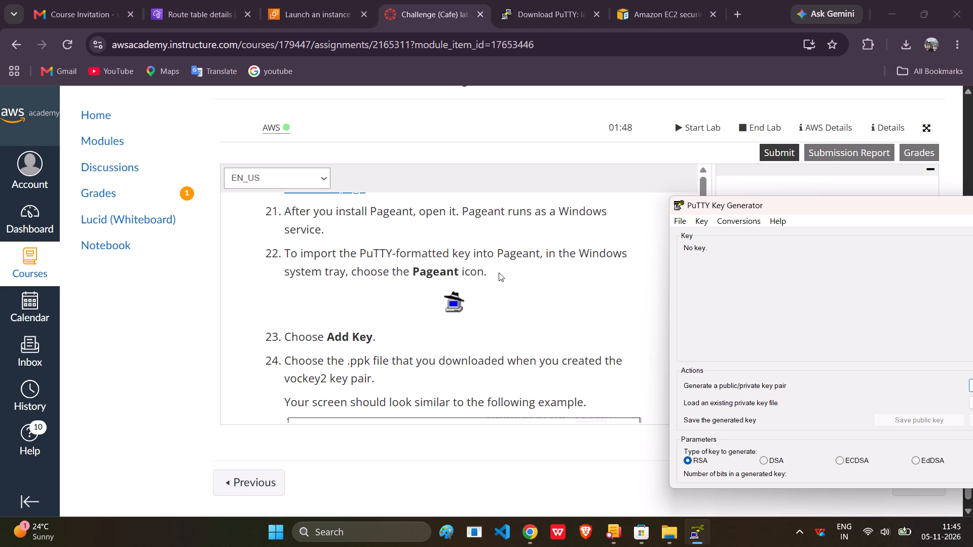
# Review lab steps 20 to 24 on installing Pageant and importing the vockey2 key.
pyautogui.scroll(2, 483, 284)
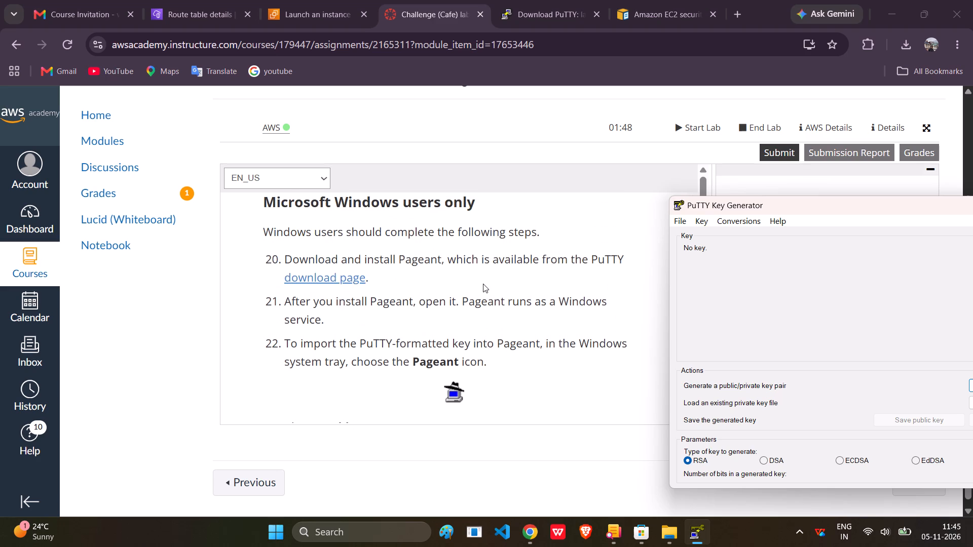
pyautogui.scroll(-1, 506, 296)
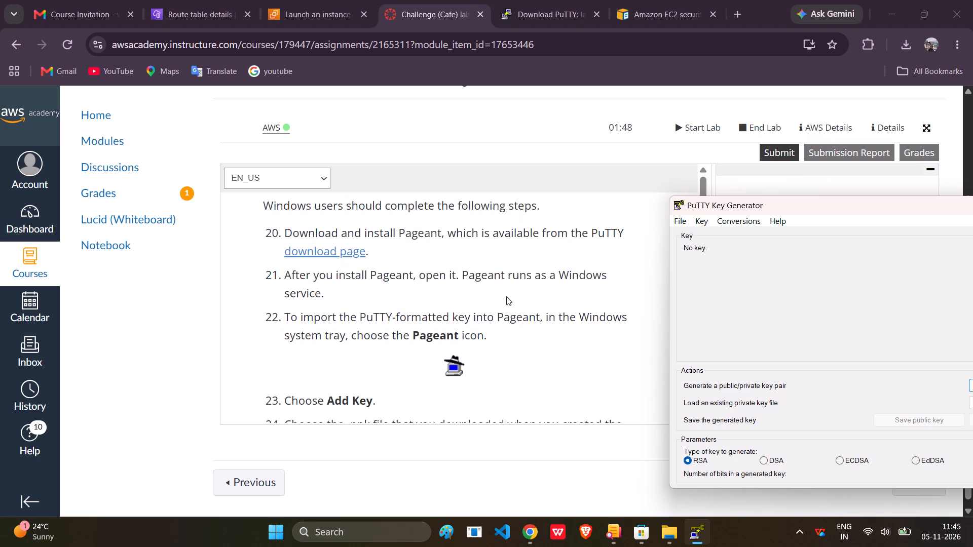
pyautogui.scroll(-1, 506, 296)
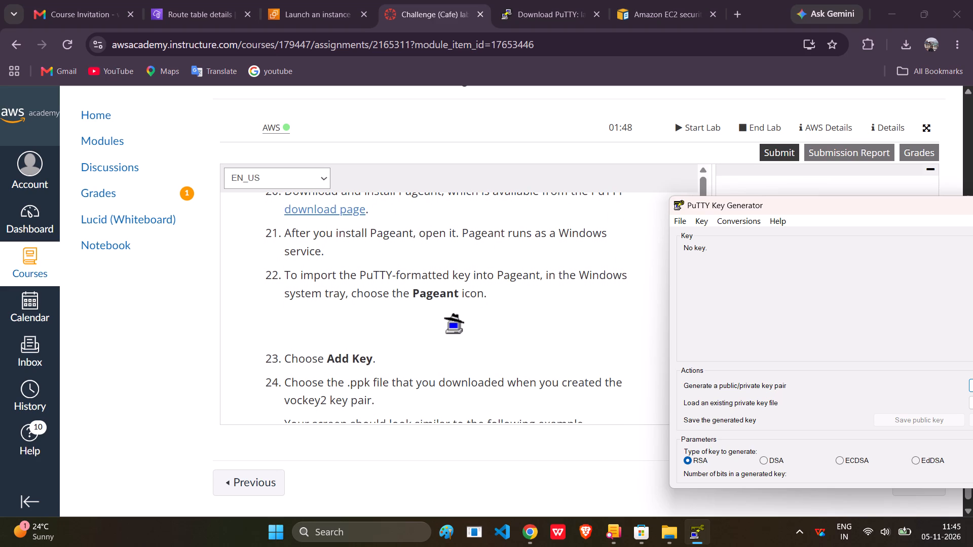
pyautogui.scroll(-1, 443, 298)
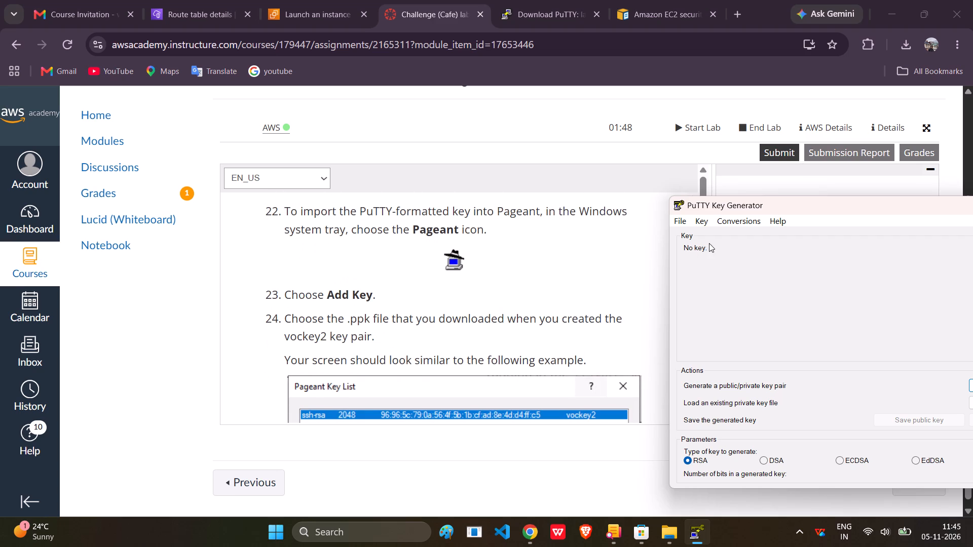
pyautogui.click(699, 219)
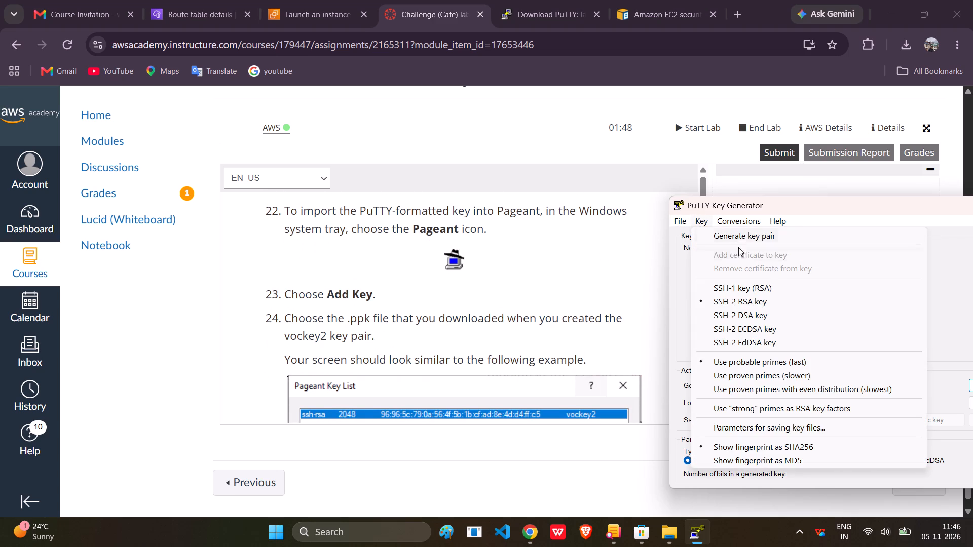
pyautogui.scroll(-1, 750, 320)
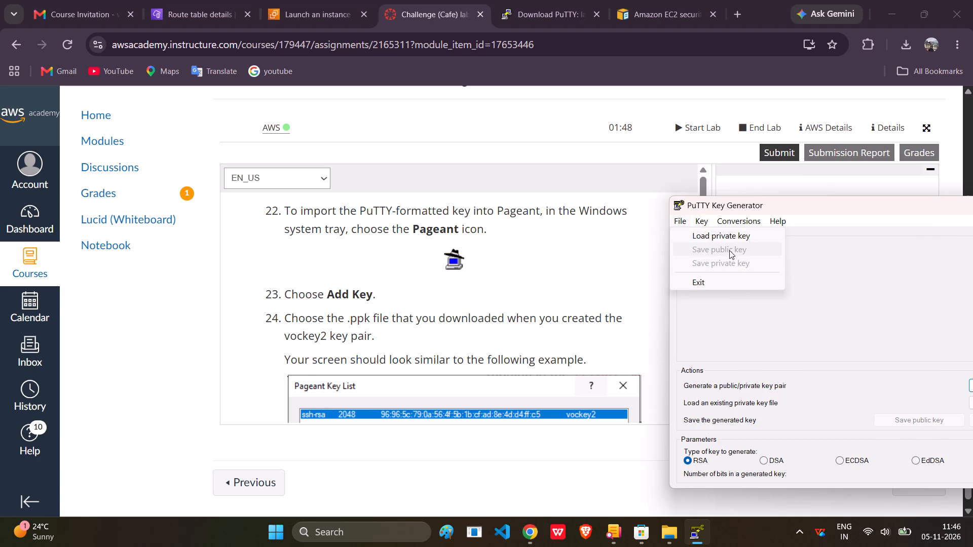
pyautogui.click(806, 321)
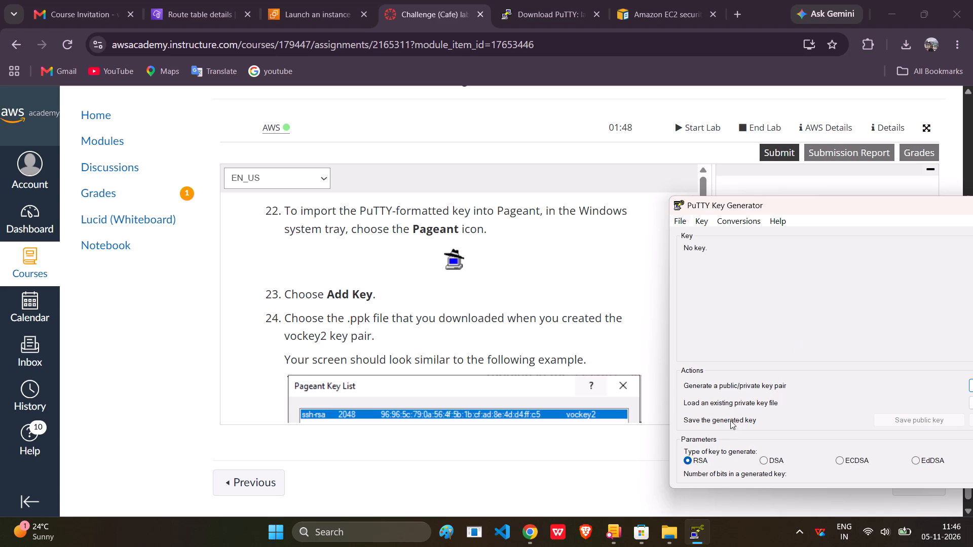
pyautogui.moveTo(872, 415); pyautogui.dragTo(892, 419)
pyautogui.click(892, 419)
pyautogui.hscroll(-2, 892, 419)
# Load the vokey2 private key file from the Downloads folder into PuTTYgen.
pyautogui.click(679, 216)
pyautogui.click(722, 236)
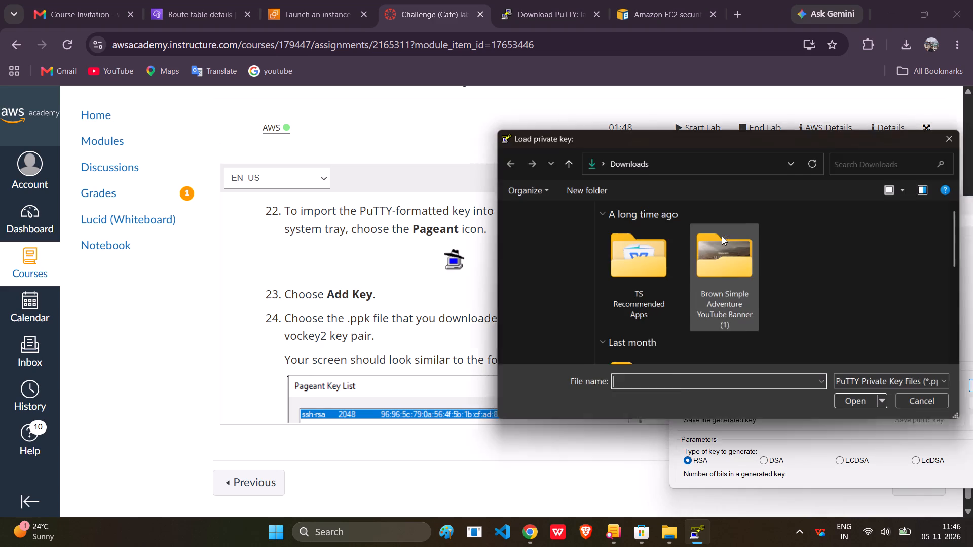
pyautogui.scroll(-9, 661, 270)
pyautogui.click(702, 310)
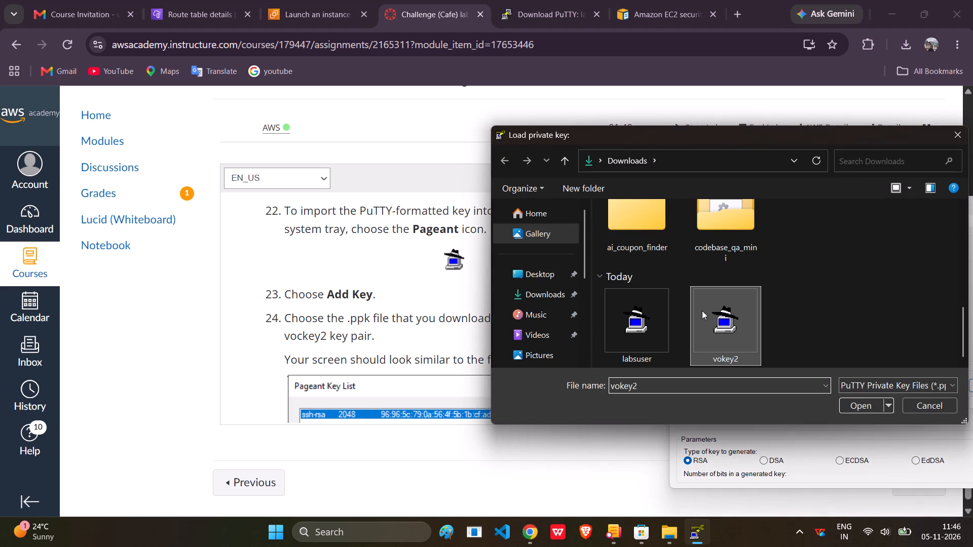
pyautogui.click(859, 403)
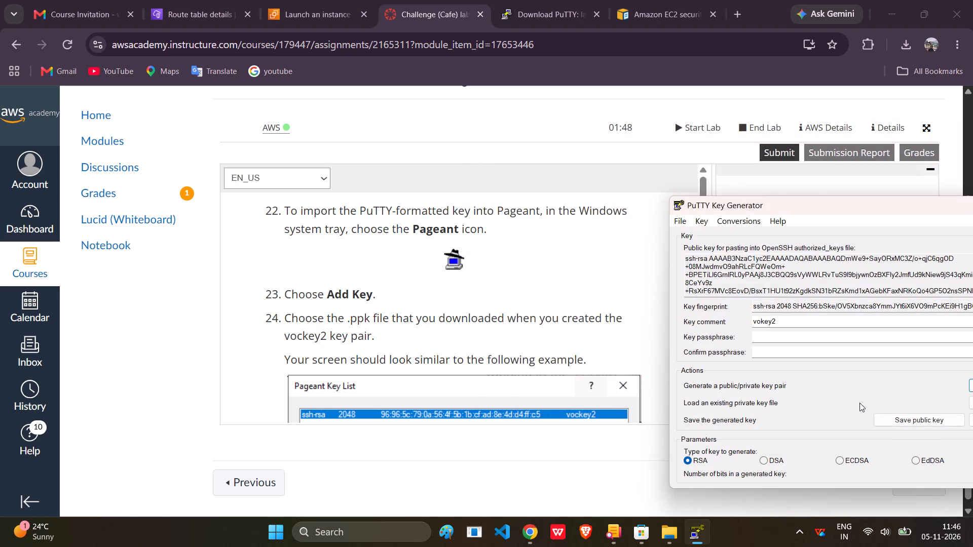
# Save the loaded key's public key from PuTTYgen over the existing vokey2.ppk file in the Downloads folder.
pyautogui.hscroll(-1, 863, 394)
pyautogui.moveTo(827, 203); pyautogui.dragTo(752, 197)
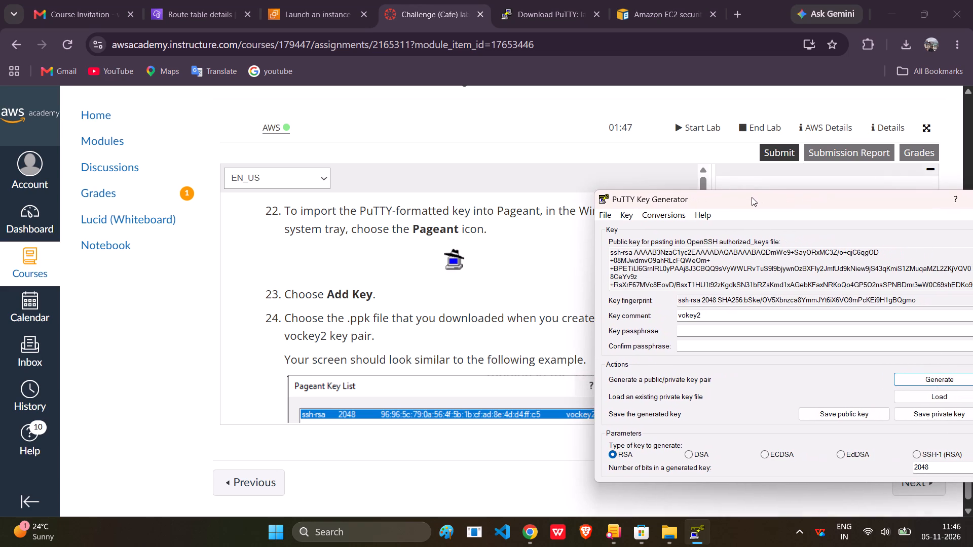
pyautogui.click(850, 413)
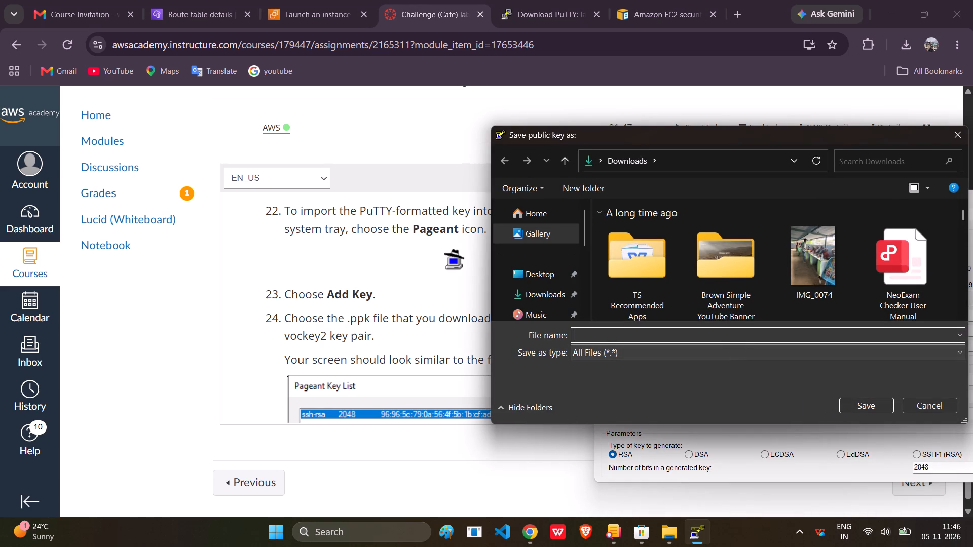
pyautogui.click(730, 347)
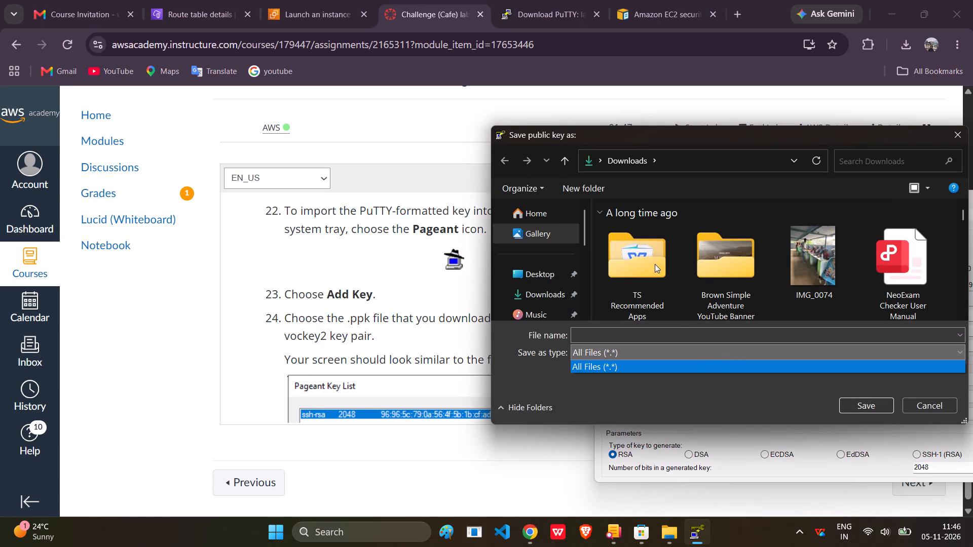
pyautogui.scroll(-3, 654, 288)
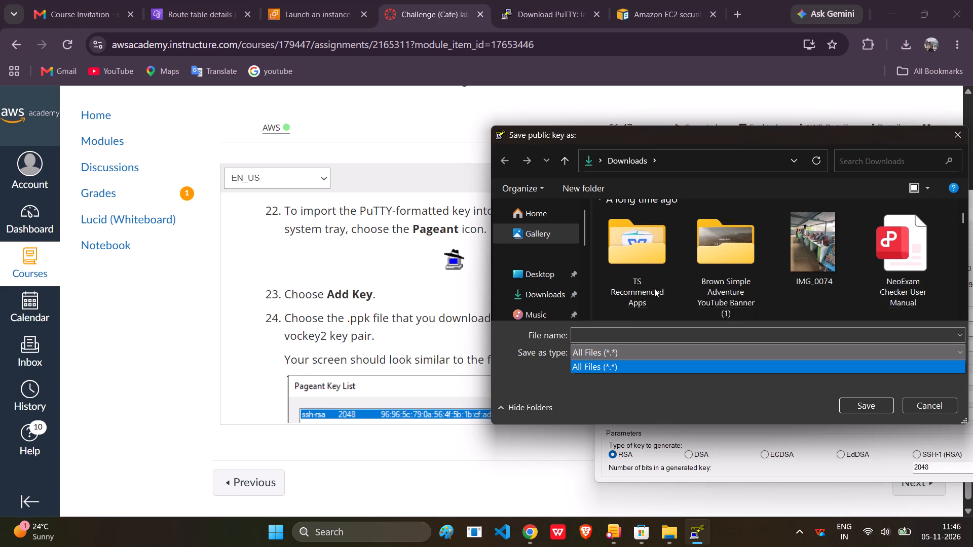
pyautogui.scroll(-5, 654, 288)
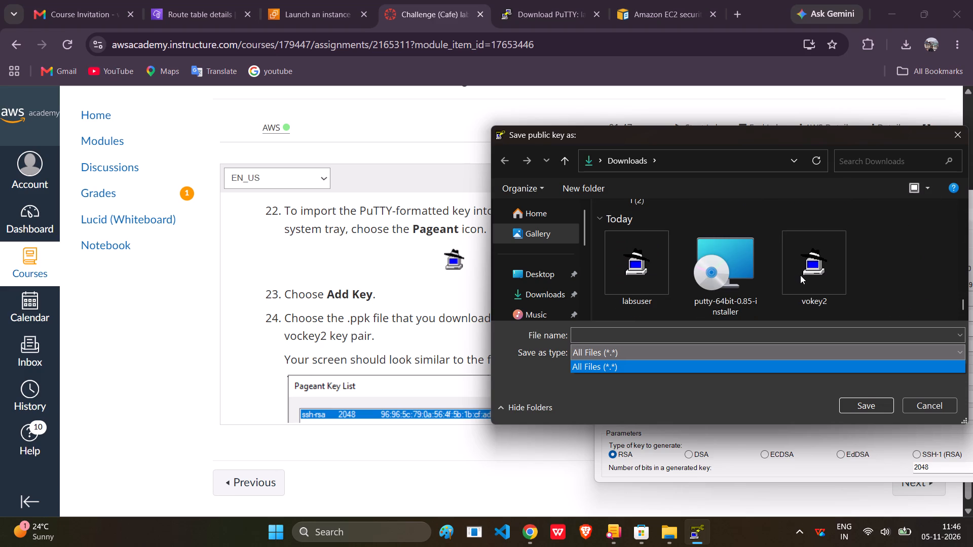
pyautogui.click(800, 275)
pyautogui.click(803, 275)
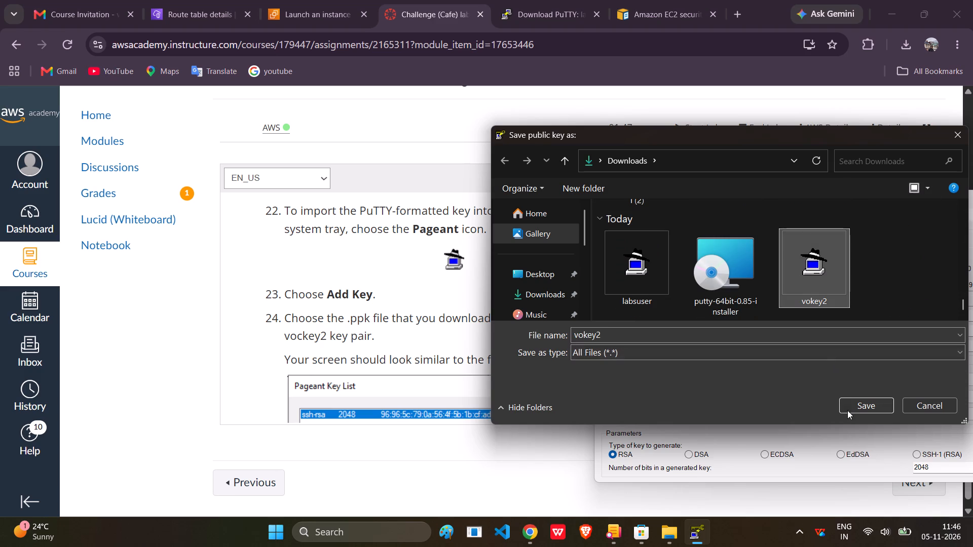
pyautogui.click(857, 411)
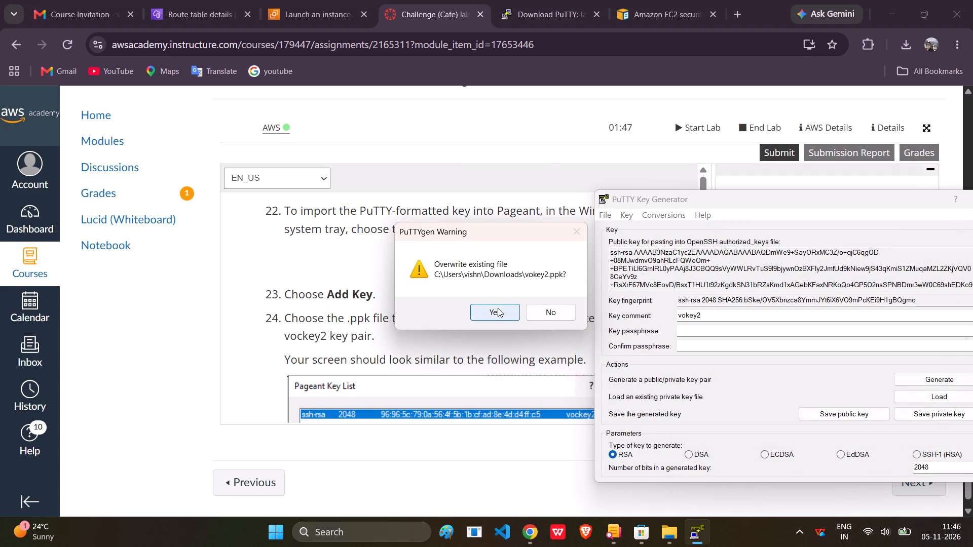
pyautogui.click(498, 308)
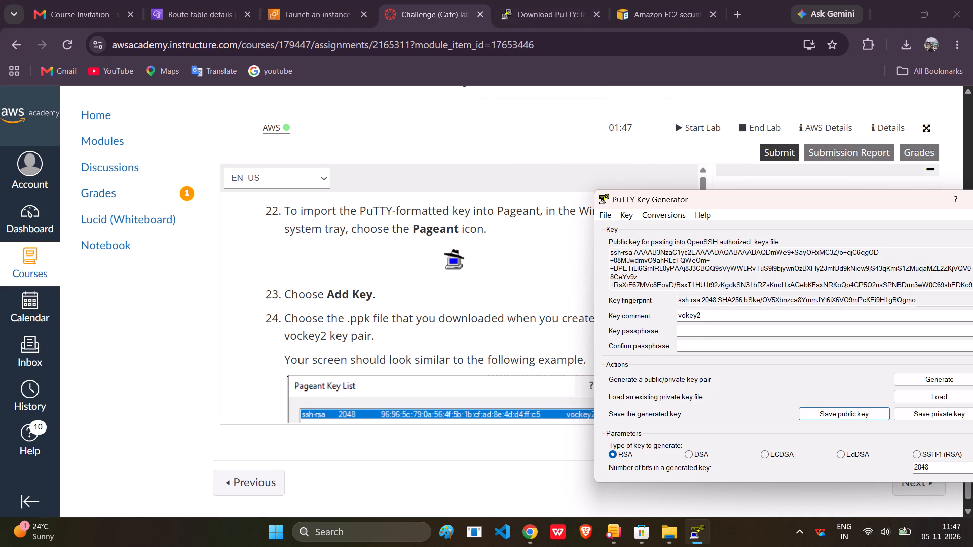
# Review lab steps 24 to 26 on adding the keys to Pageant and compare with the public key text in PuTTYgen.
pyautogui.scroll(-5, 432, 236)
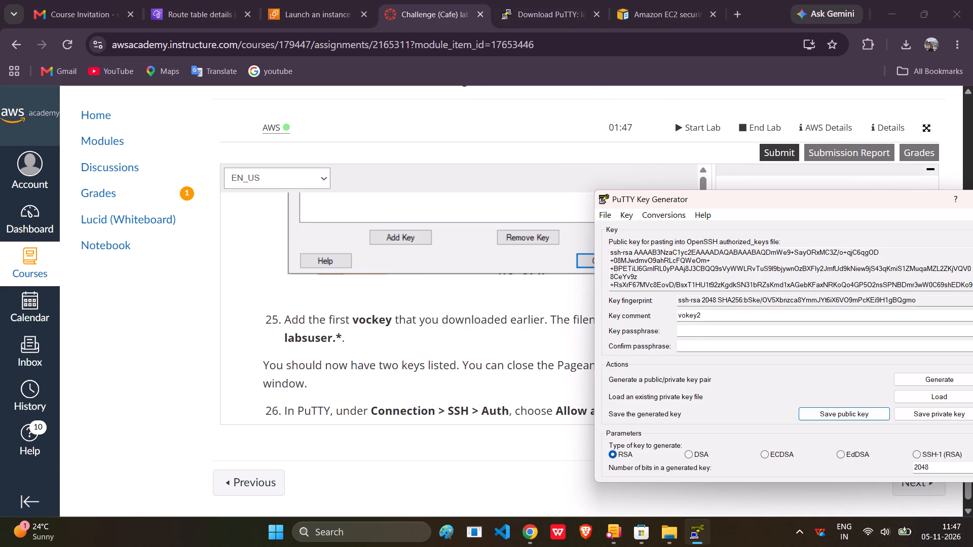
pyautogui.scroll(-1, 432, 236)
pyautogui.scroll(3, 432, 236)
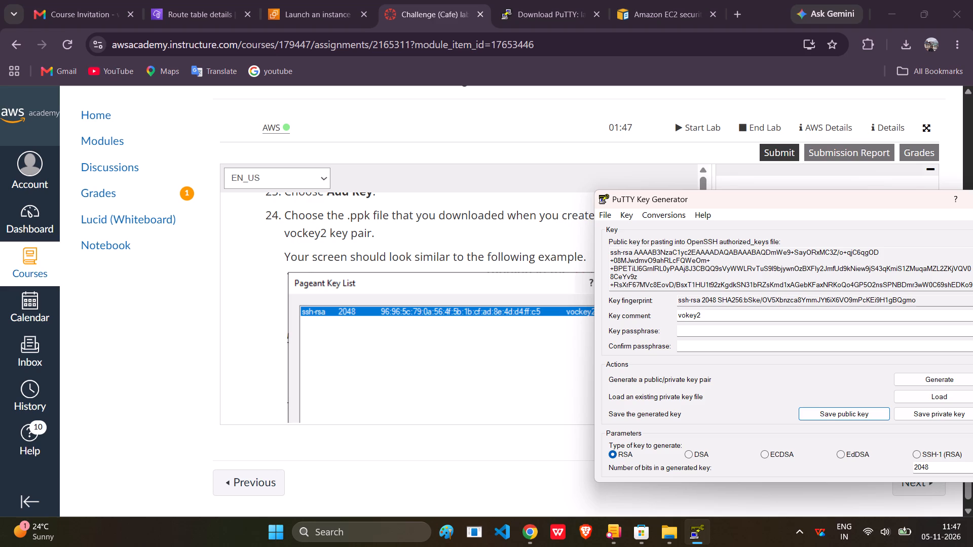
pyautogui.scroll(-2, 724, 291)
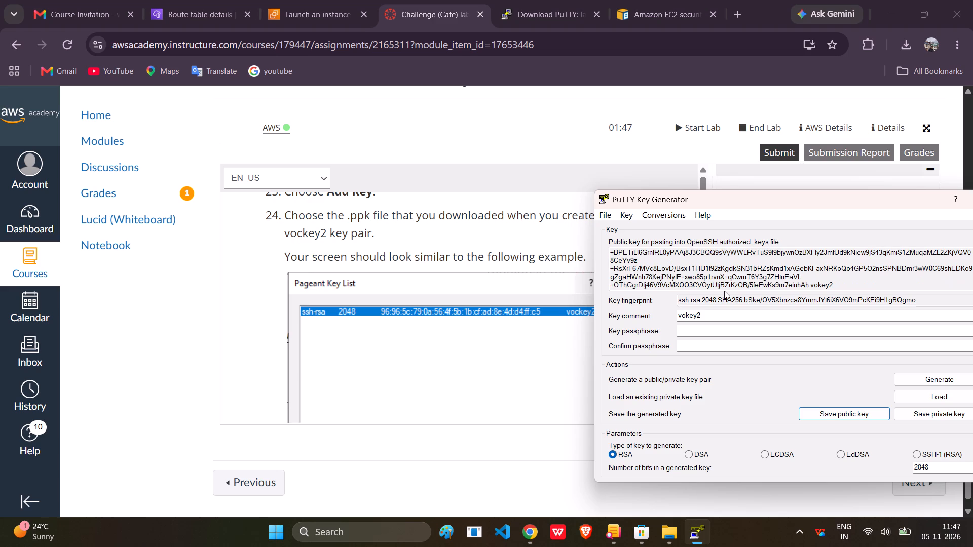
pyautogui.scroll(3, 724, 291)
pyautogui.click(728, 266)
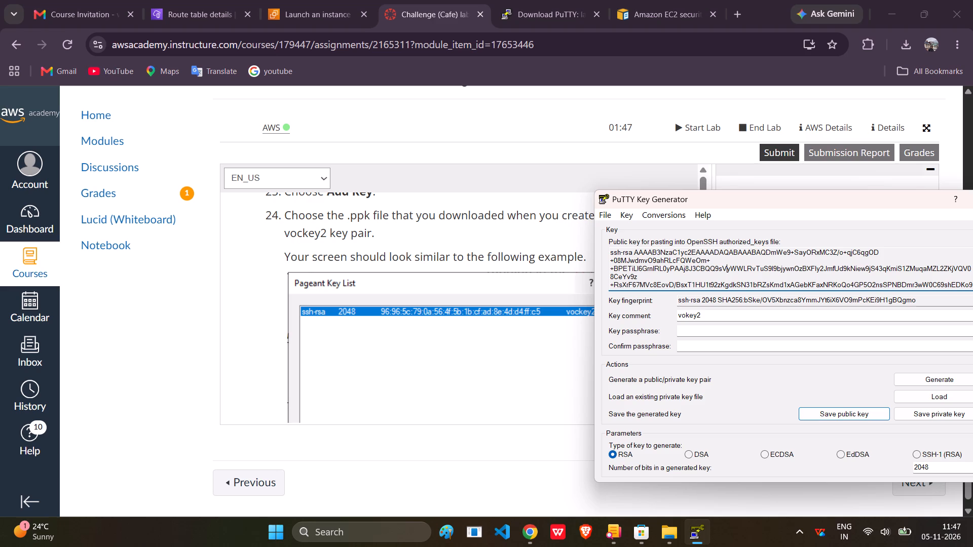
pyautogui.scroll(-3, 728, 266)
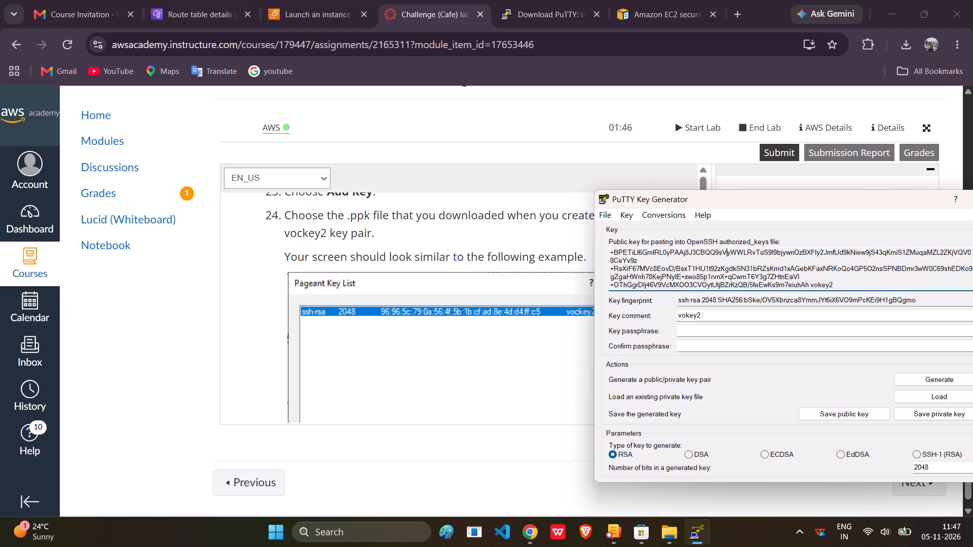
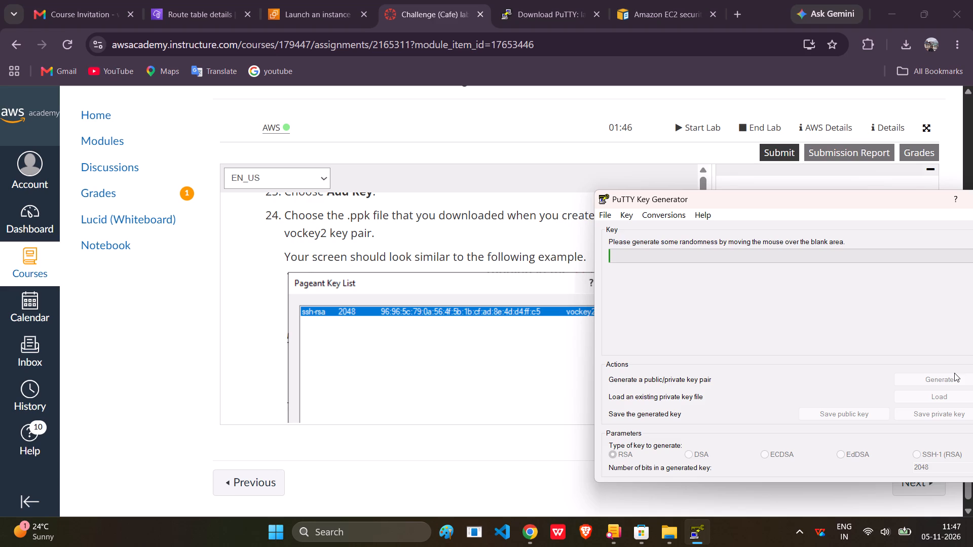
# Search the computer's installed apps for Kuro and launch it.
pyautogui.click(331, 526)
pyautogui.press('k')
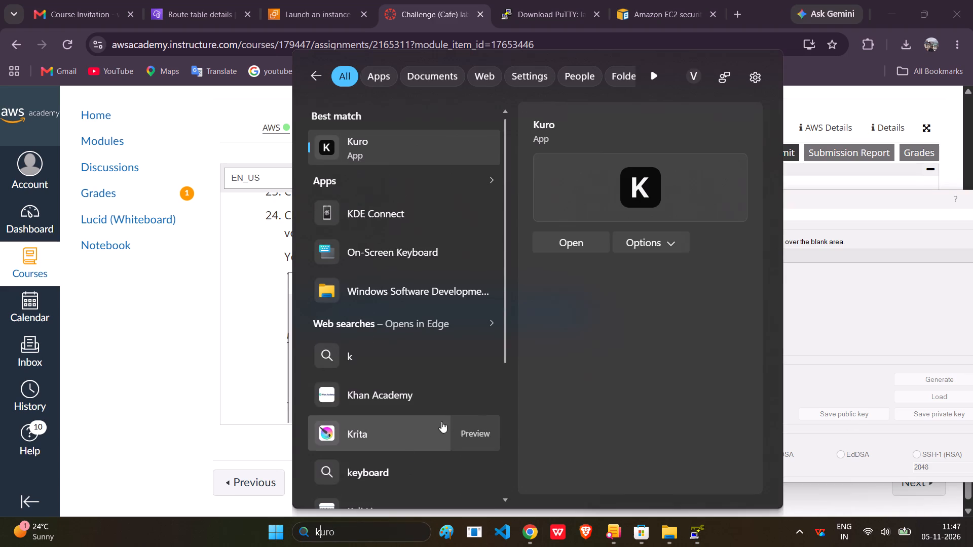
pyautogui.click(579, 241)
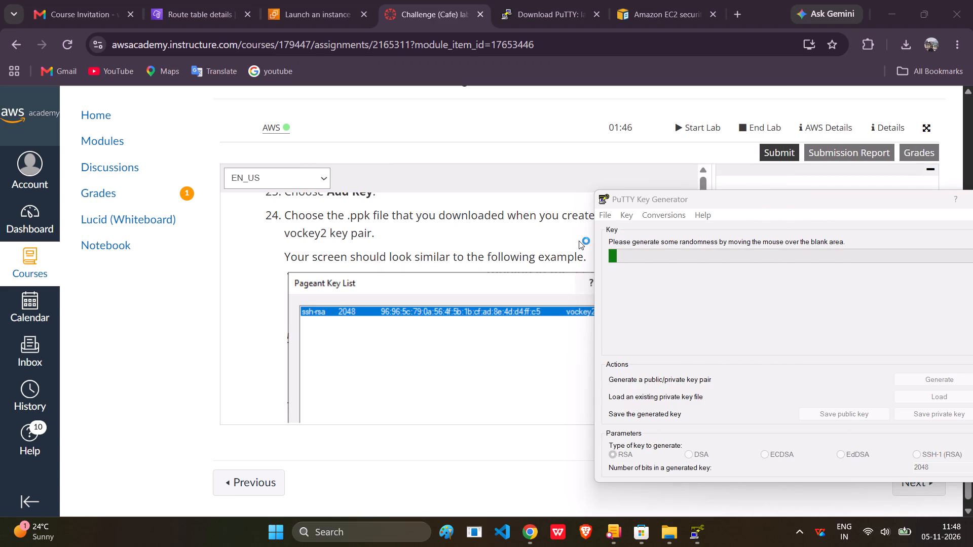
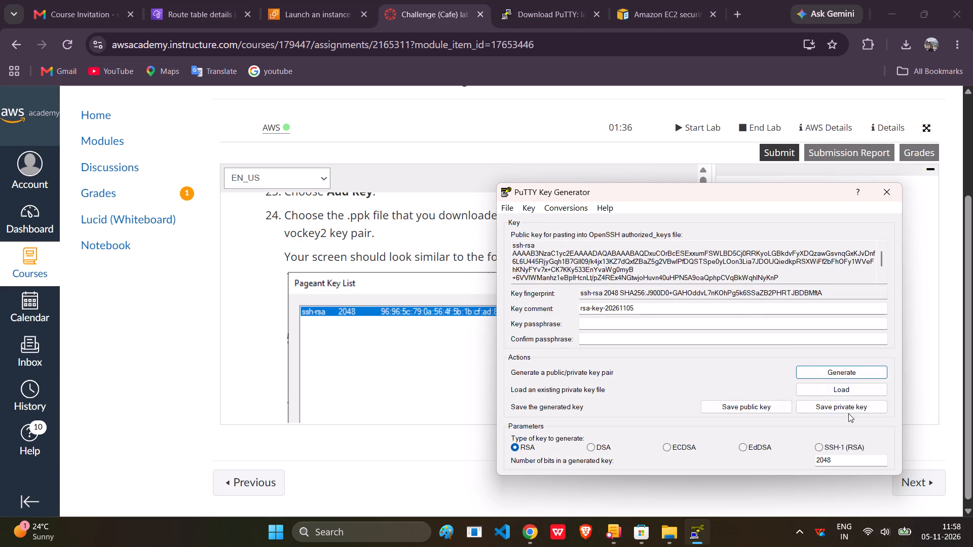
# Save the generated public key into the Downloads folder as labsuser, overwriting the existing labsuser.ppk file.
pyautogui.click(752, 409)
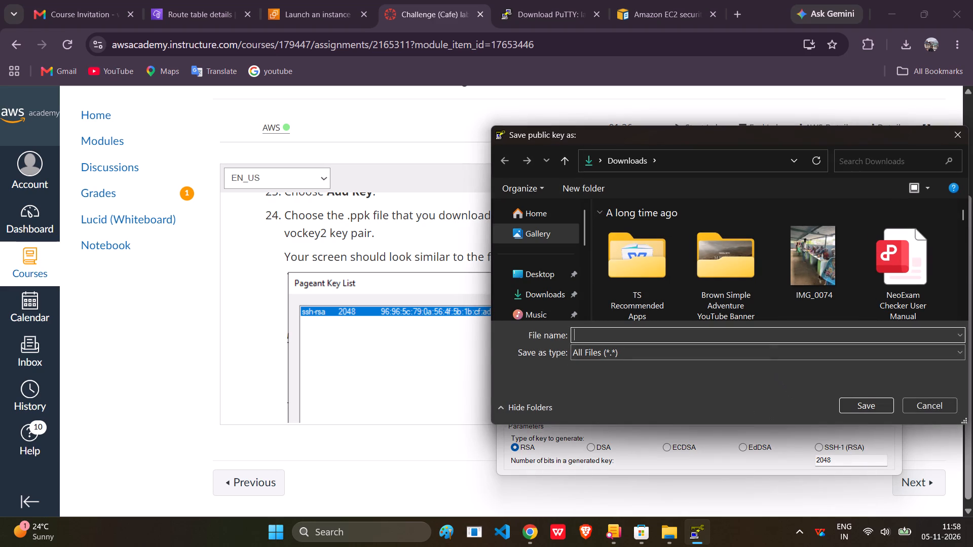
pyautogui.click(774, 330)
pyautogui.scroll(-7, 756, 245)
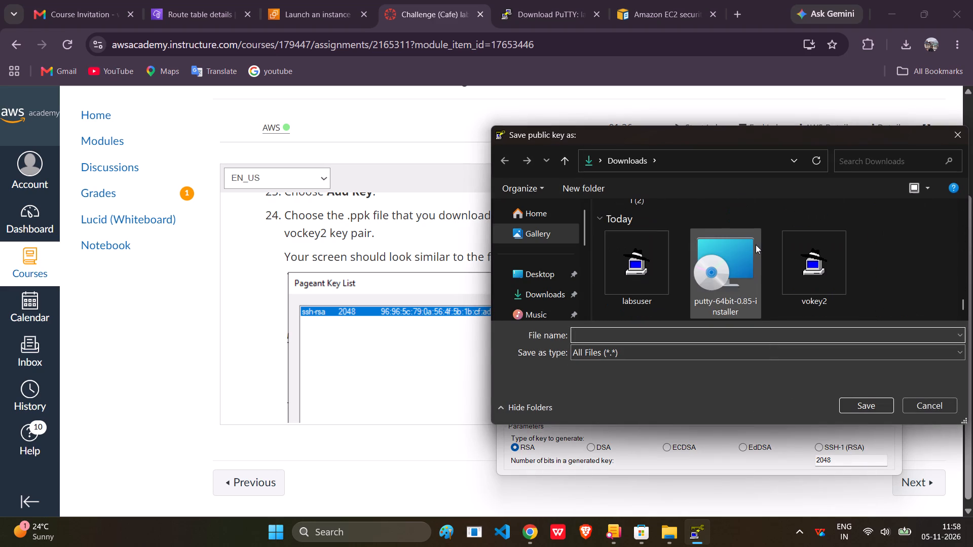
pyautogui.moveTo(600, 280); pyautogui.dragTo(620, 278)
pyautogui.click(620, 278)
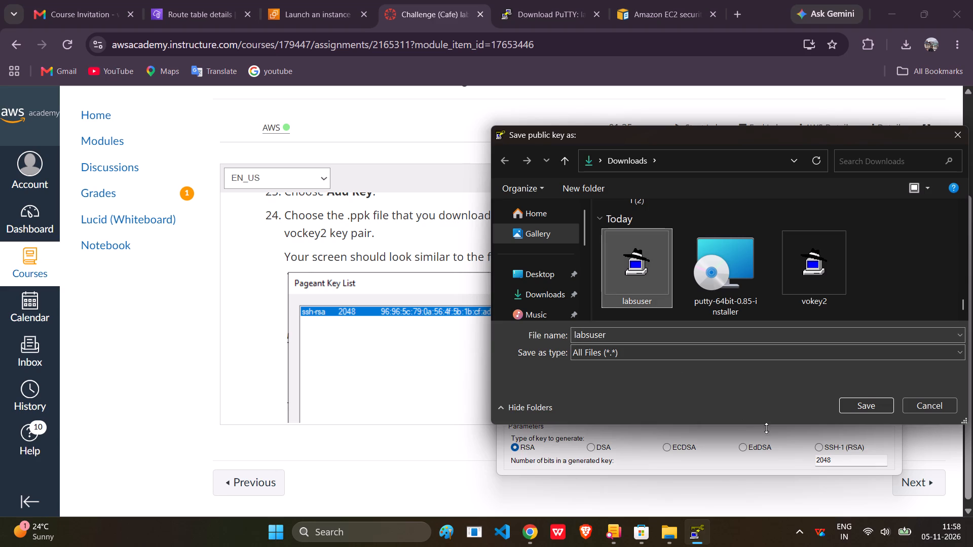
pyautogui.click(863, 399)
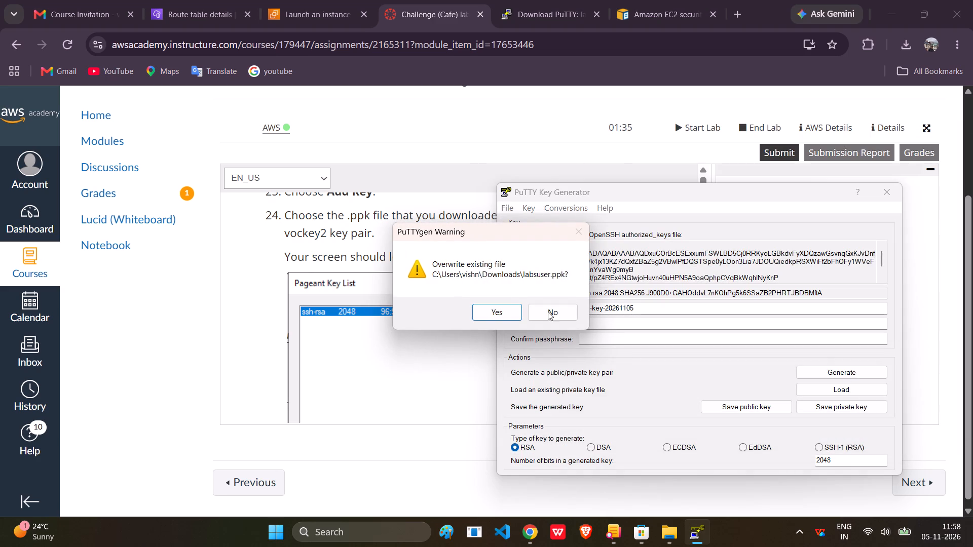
pyautogui.click(504, 304)
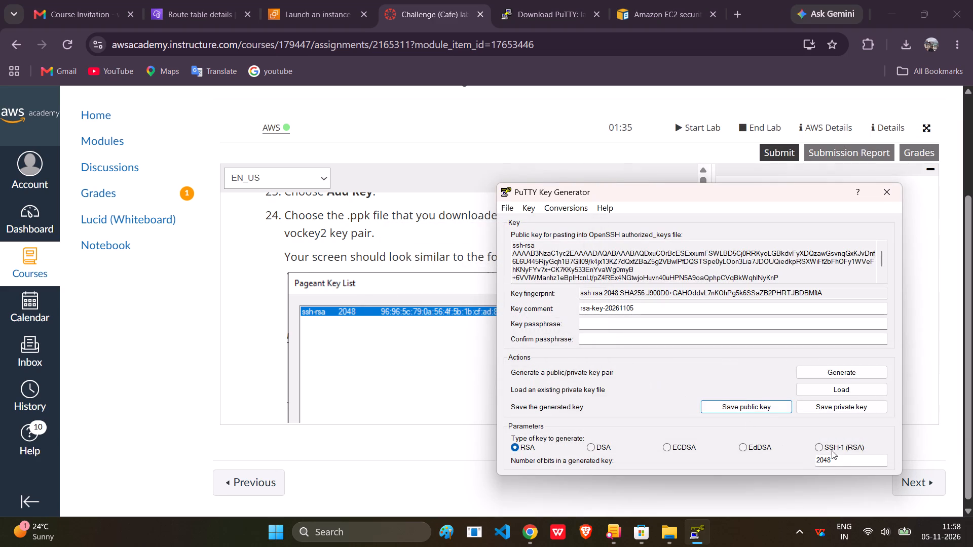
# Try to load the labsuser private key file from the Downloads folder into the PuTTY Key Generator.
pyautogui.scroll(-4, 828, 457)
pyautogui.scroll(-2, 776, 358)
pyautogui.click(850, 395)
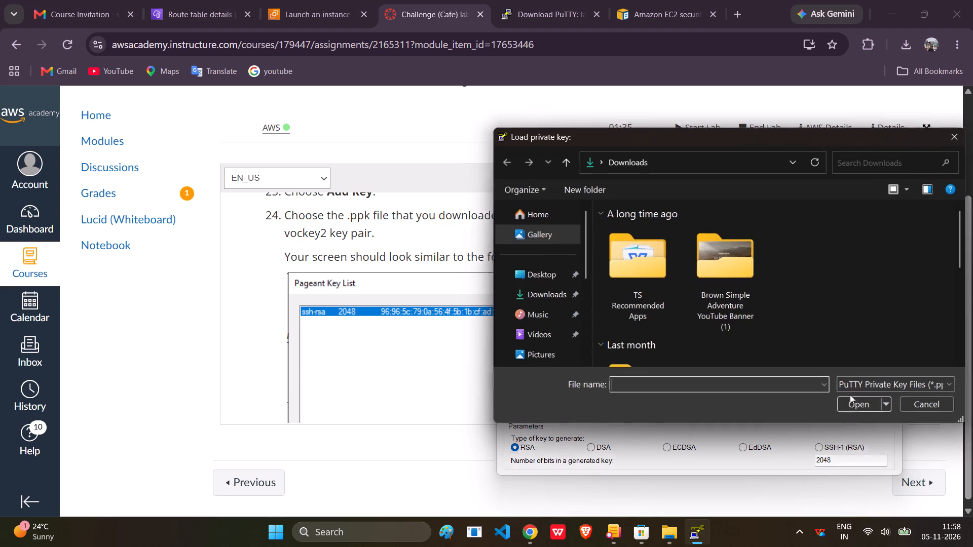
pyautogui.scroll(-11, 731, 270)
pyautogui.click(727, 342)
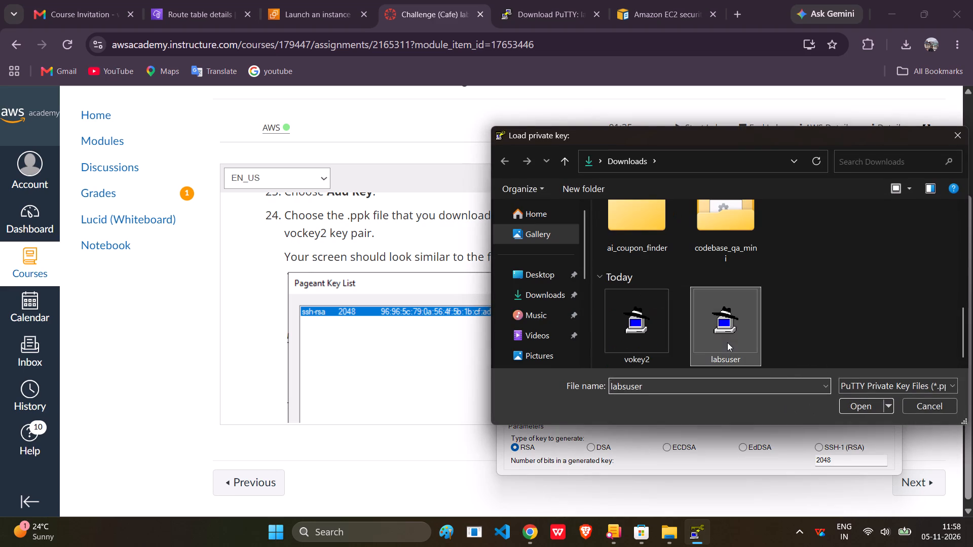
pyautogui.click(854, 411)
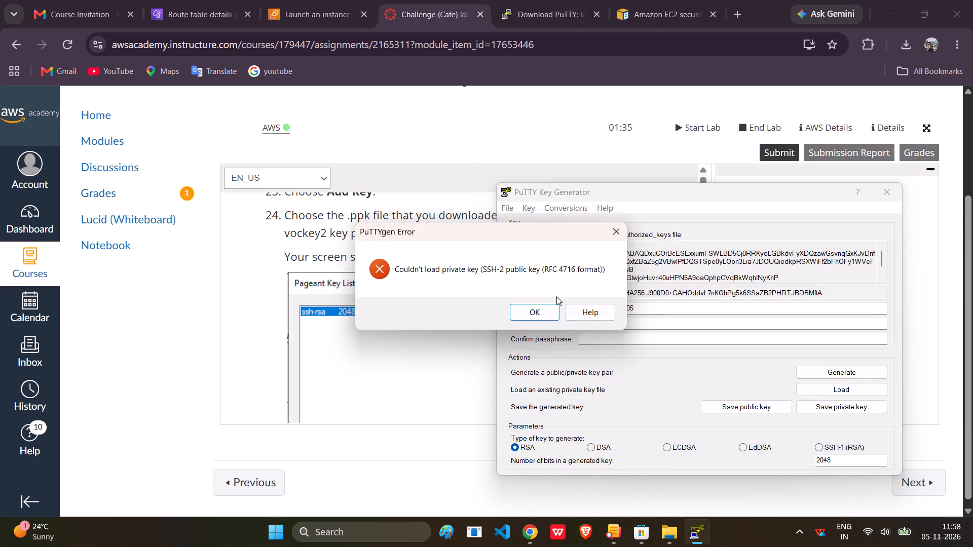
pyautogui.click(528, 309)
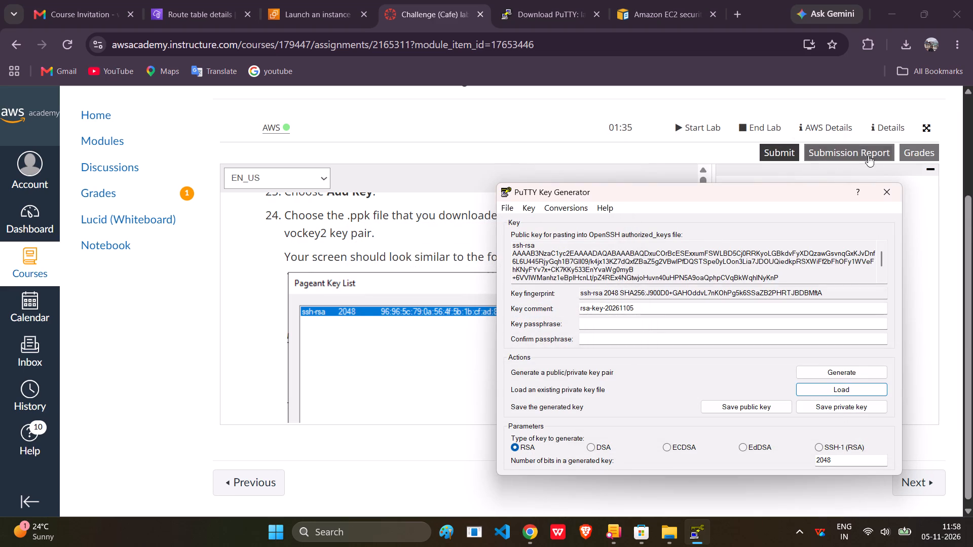
# Close all open windows: the PuTTY Key Generator, the Chrome browser, the Downloads folder and the Microsoft Store.
pyautogui.click(891, 191)
pyautogui.click(972, 0)
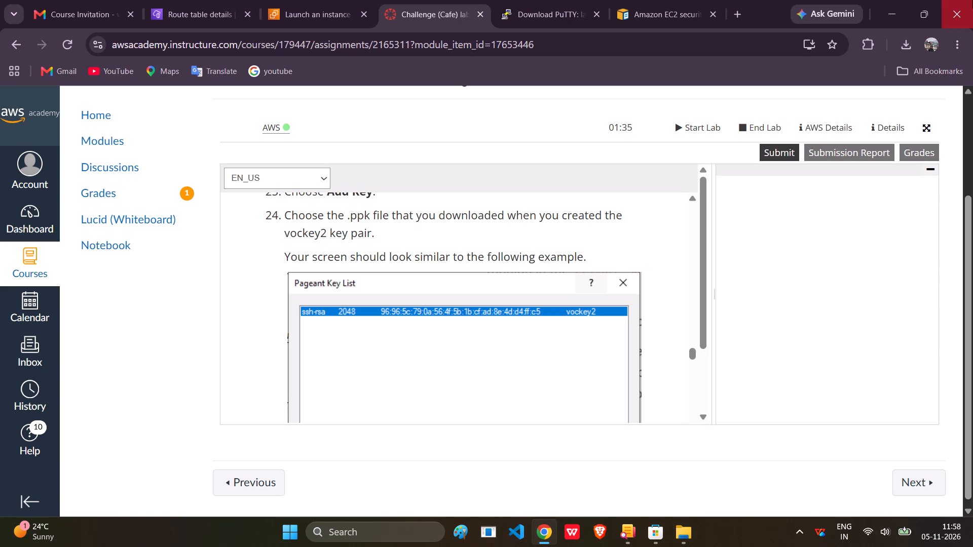
pyautogui.click(972, 0)
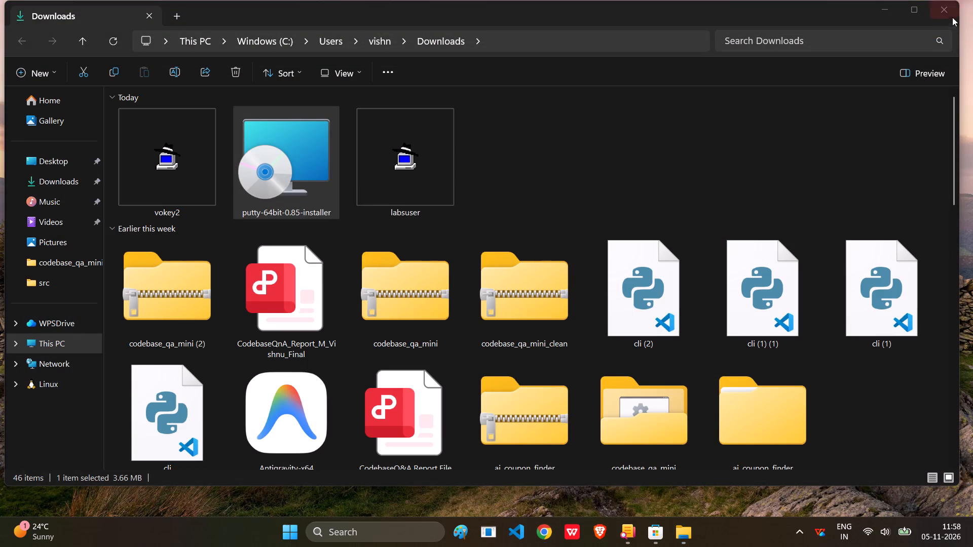
pyautogui.click(947, 20)
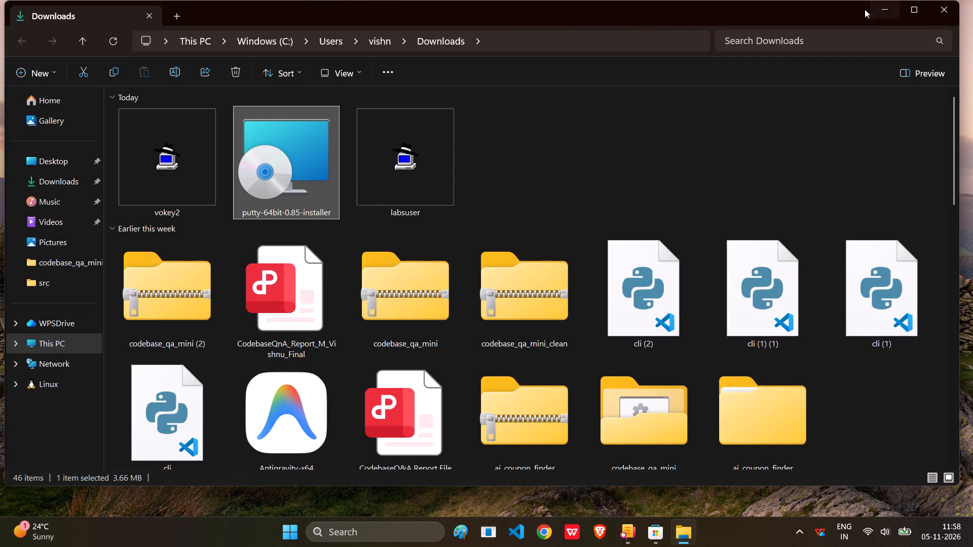
pyautogui.click(947, 10)
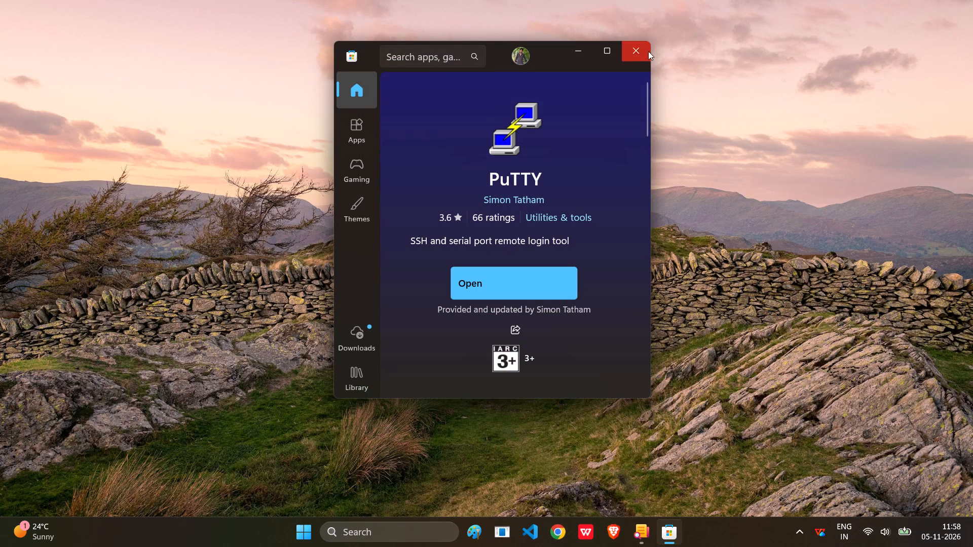
pyautogui.click(642, 51)
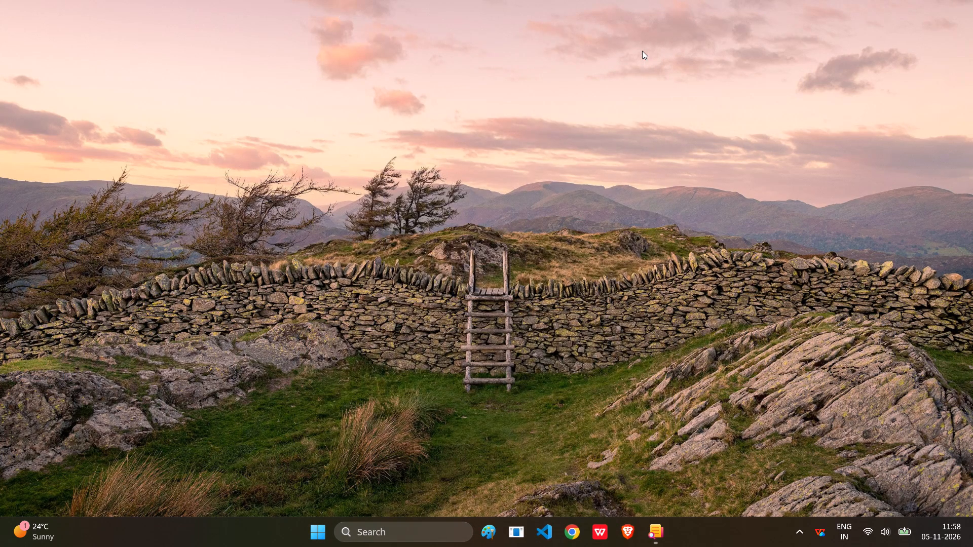
# Bring up the Windows shutdown dialog from the desktop.
pyautogui.hotkey('alt', 'F4')
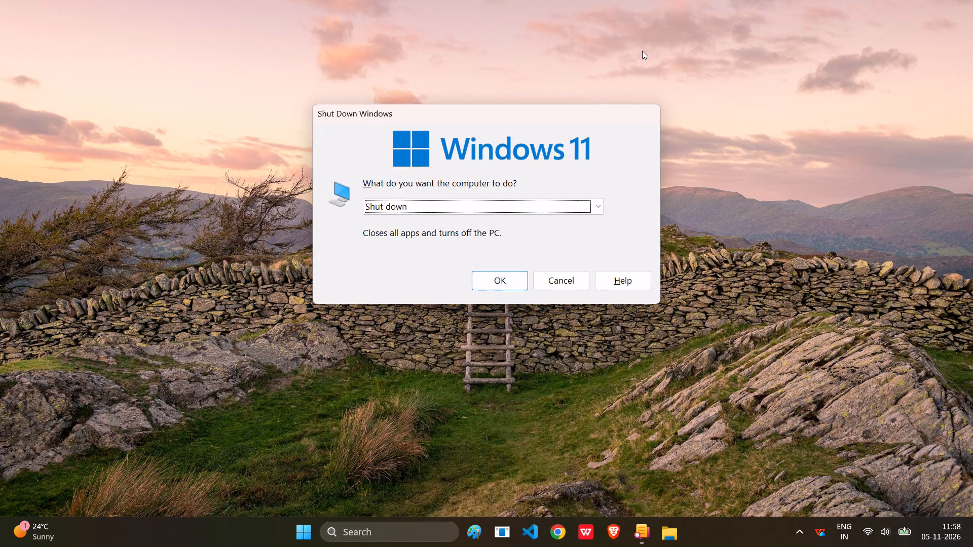